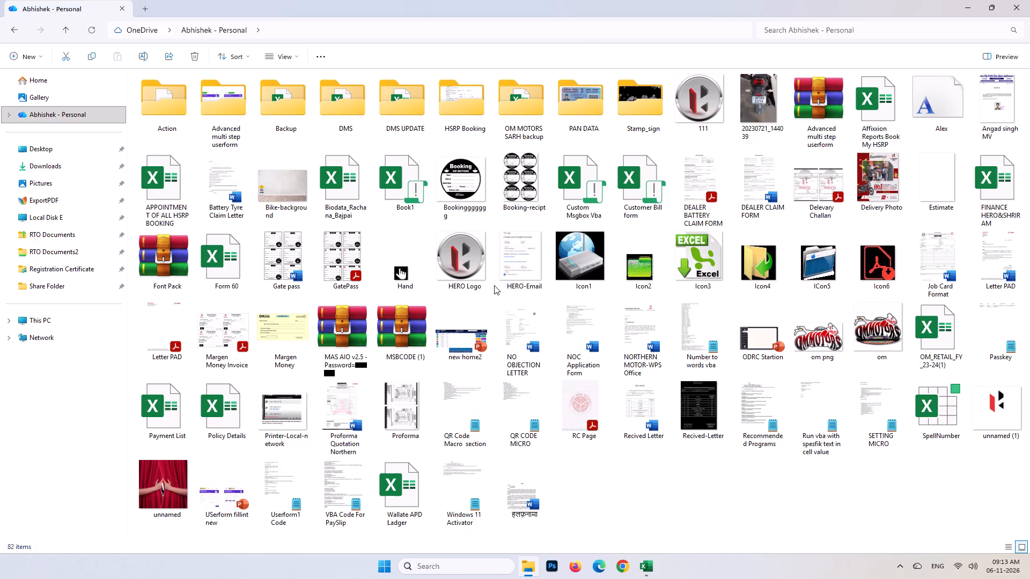
# Open the Delevary Challan PDF from the OM Motors folder.
pyautogui.click(678, 487)
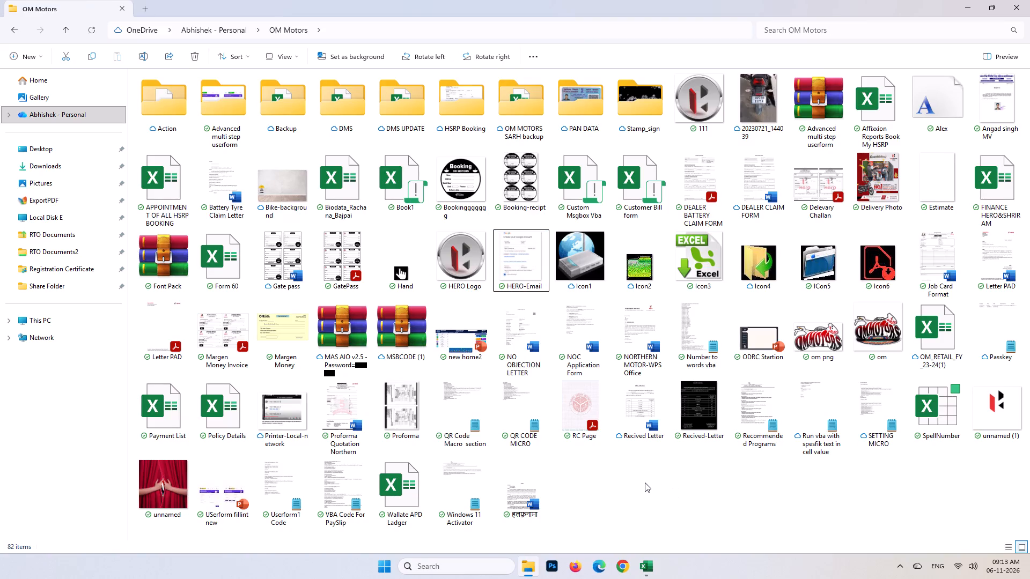
pyautogui.write('dddd')
pyautogui.press('d')
pyautogui.press('Return')
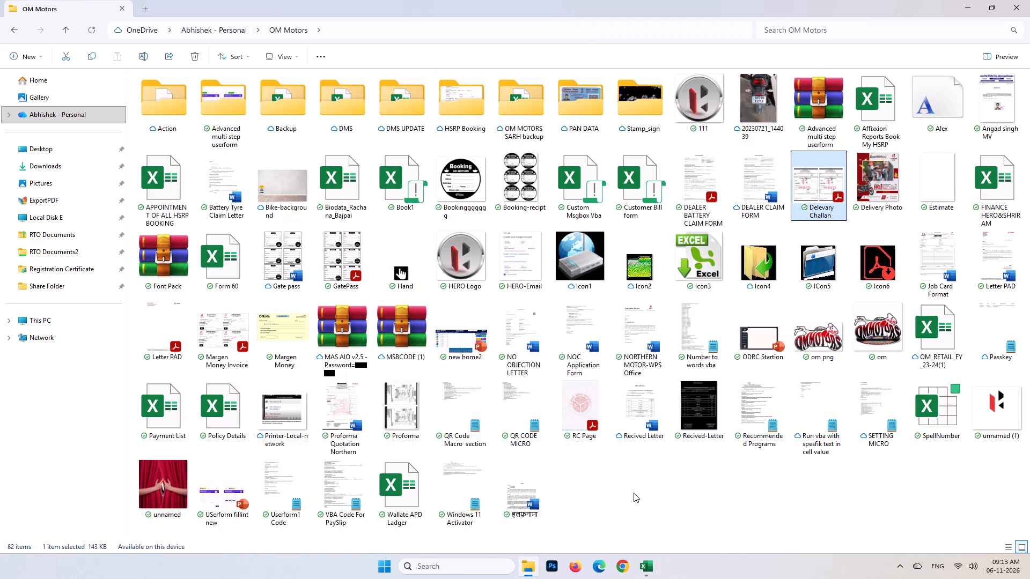
# Print 10 copies of the delivery challan on the HP LaserJet Pro MFP M125-M126 PCLmS printer.
pyautogui.hotkey('ctrl', 'p')
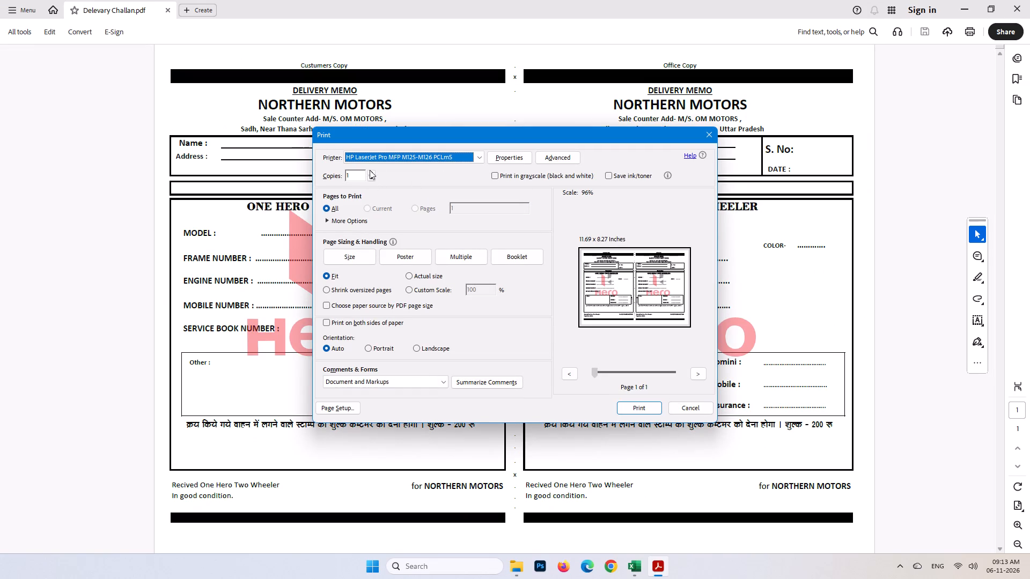
pyautogui.doubleClick(370, 170)
pyautogui.tripleClick(370, 170)
pyautogui.doubleClick(370, 170)
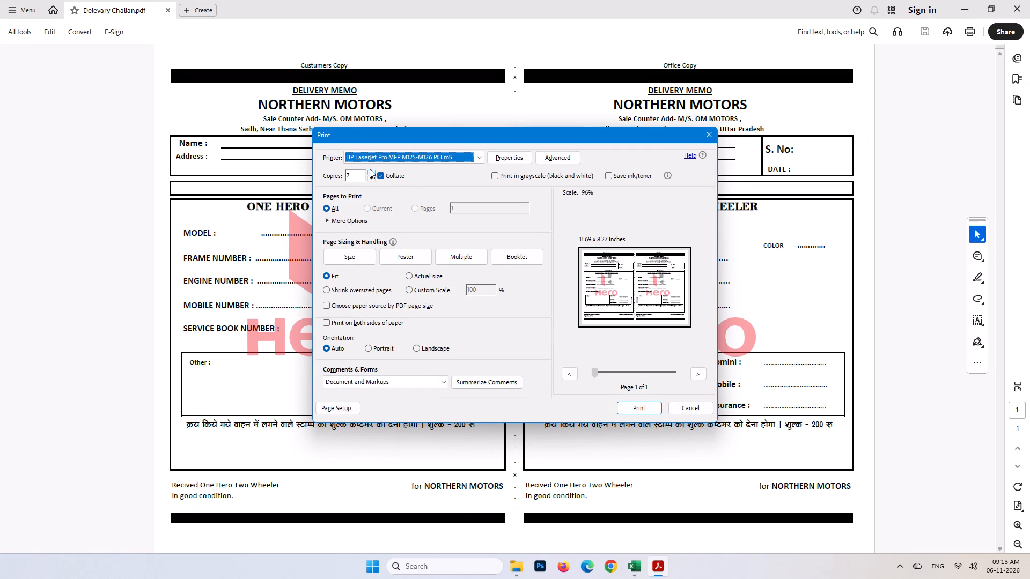
pyautogui.click(367, 170)
pyautogui.click(367, 170)
pyautogui.click(369, 174)
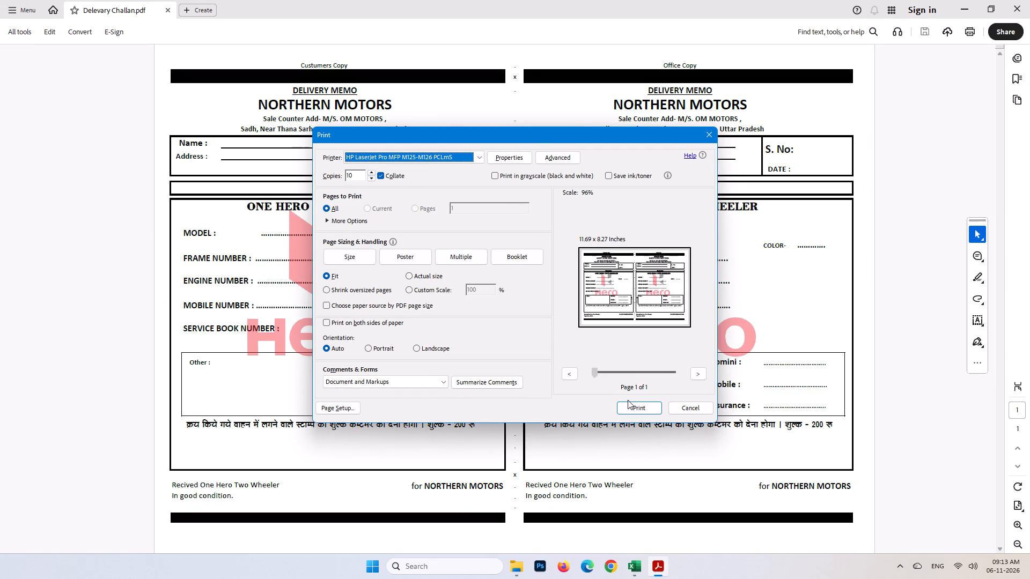
pyautogui.click(632, 401)
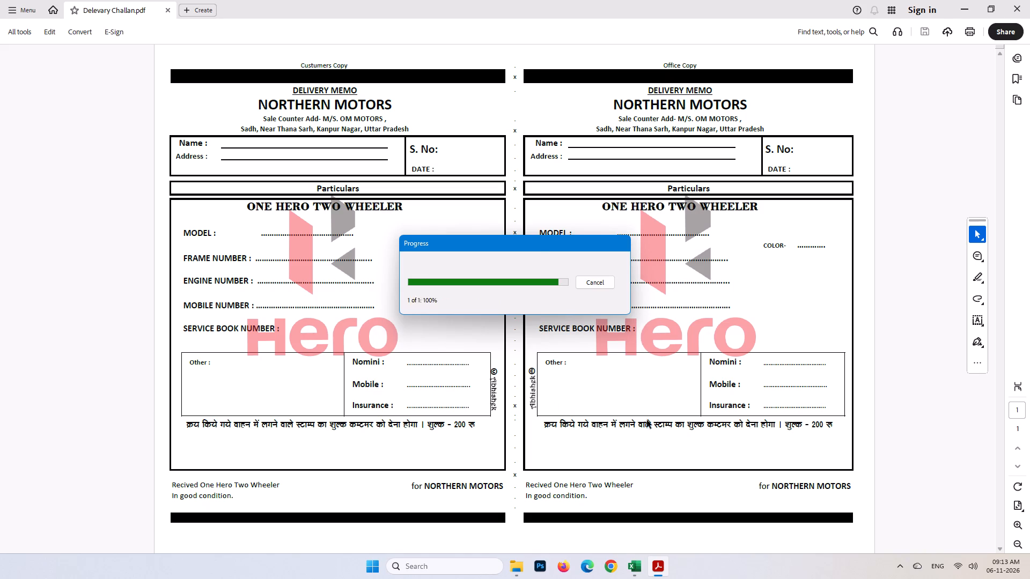
# Close the challan PDF and the OM Motors folder window to return to the Excel workbook.
pyautogui.click(1029, 0)
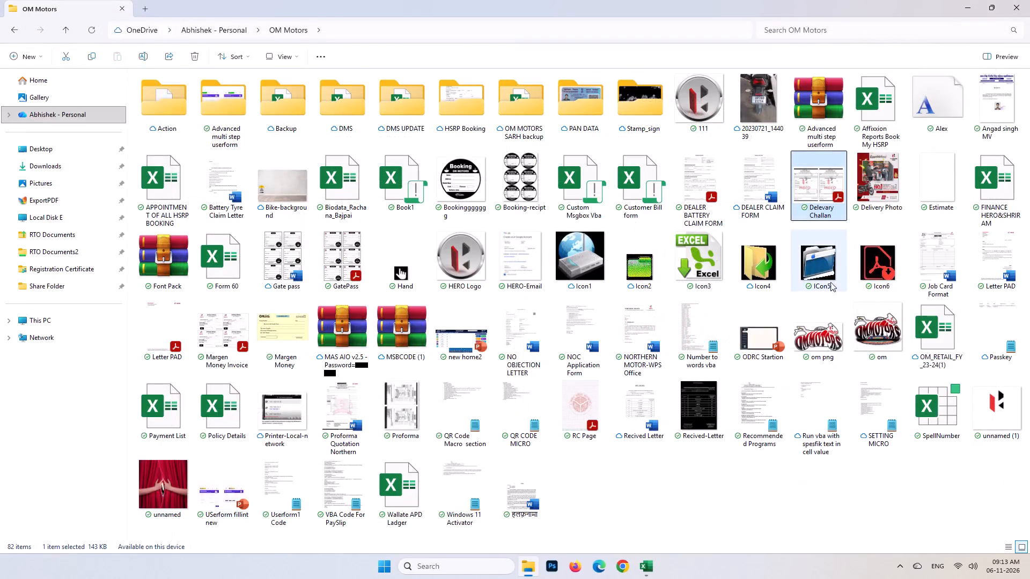
pyautogui.click(1029, 0)
# Run the Save command on the DMS Details dashboard of the OM_DMS_FILE workbook.
pyautogui.click(692, 137)
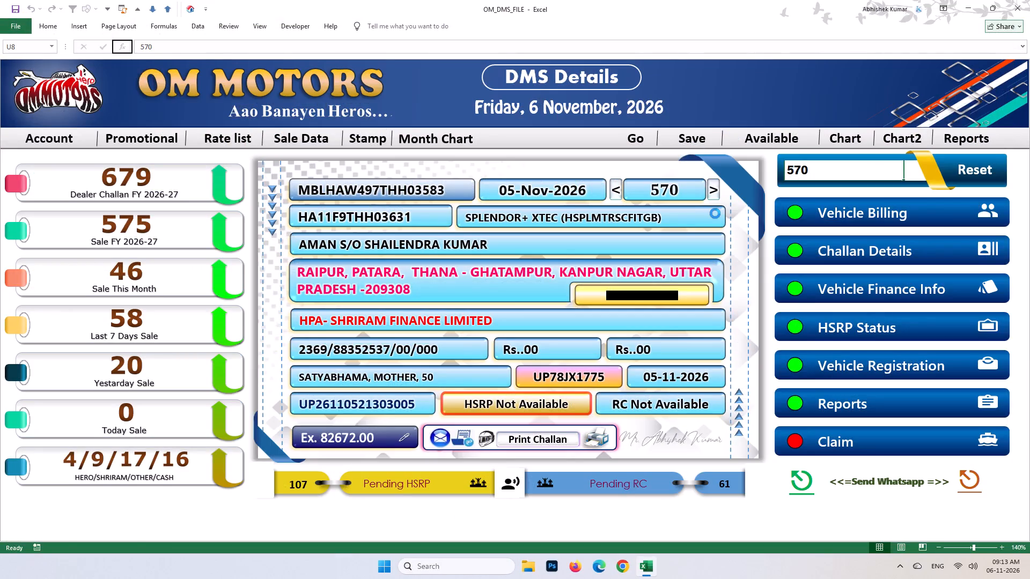
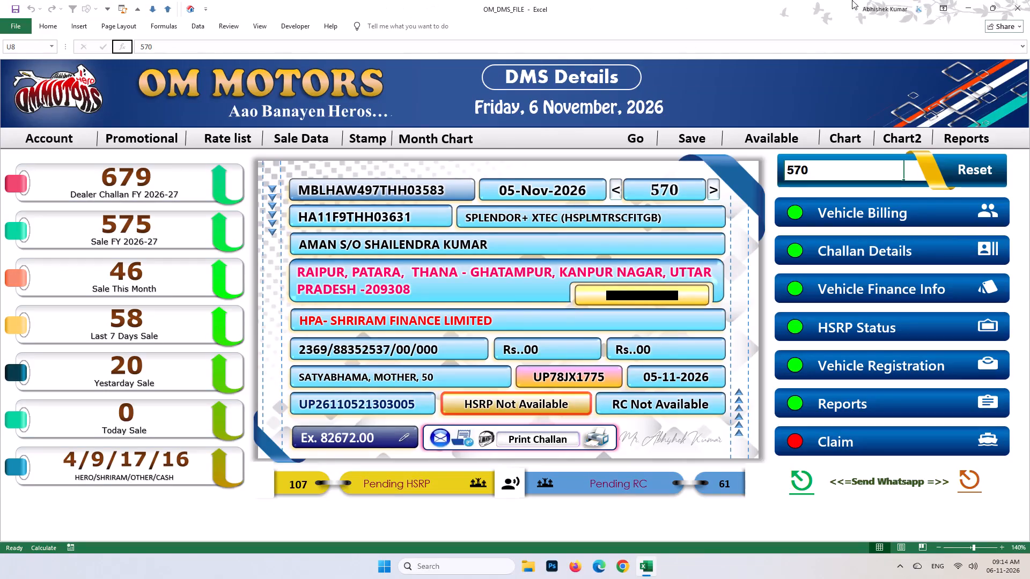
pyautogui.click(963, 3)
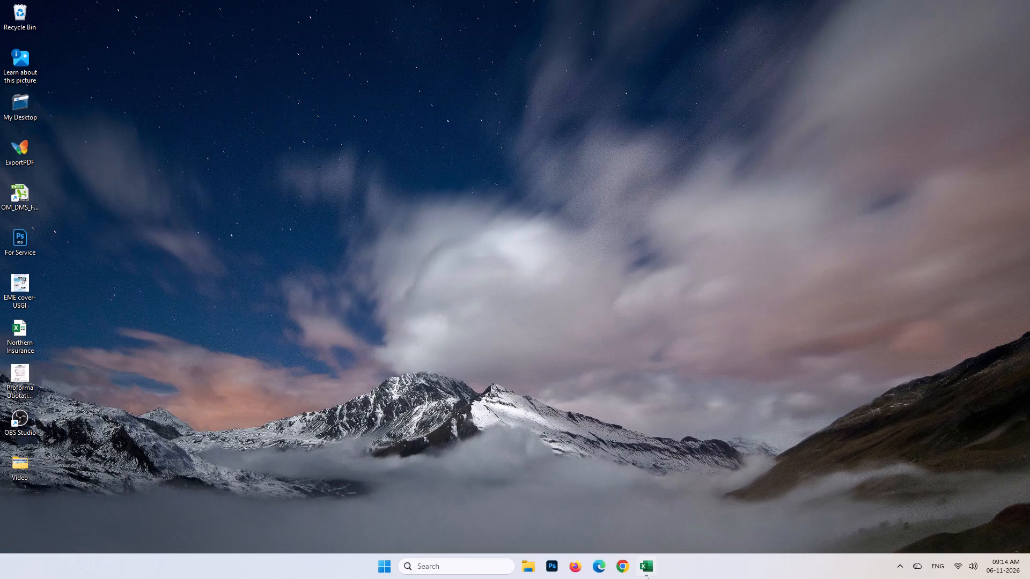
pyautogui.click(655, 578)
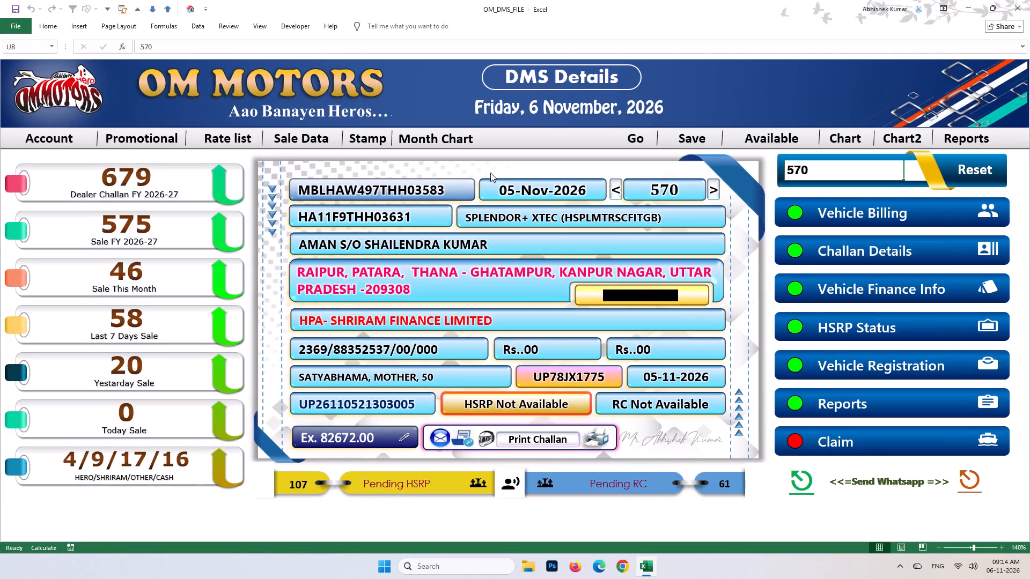
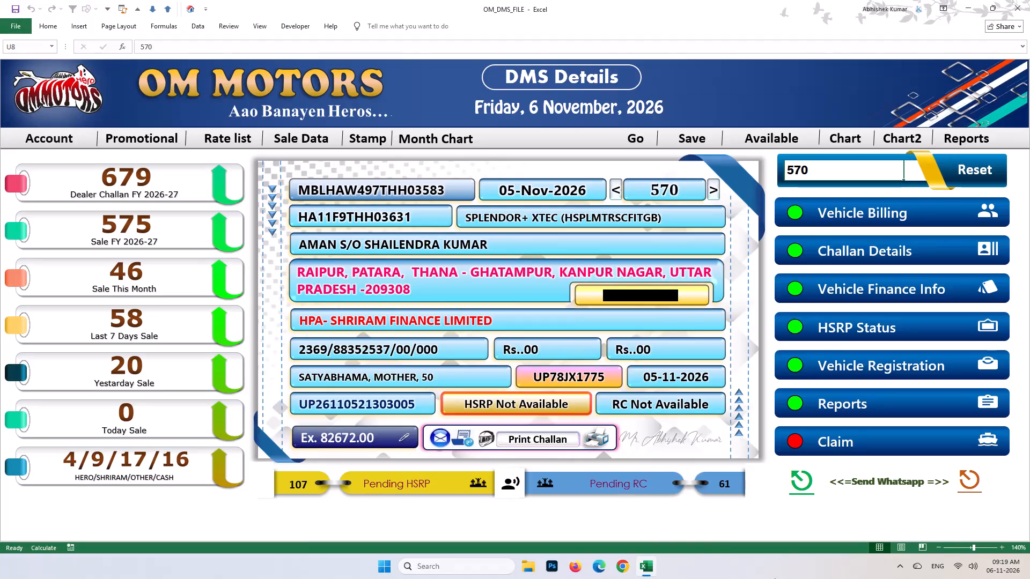
# Minimize the OM_DMS_FILE workbook window to reveal the desktop.
pyautogui.click(966, 2)
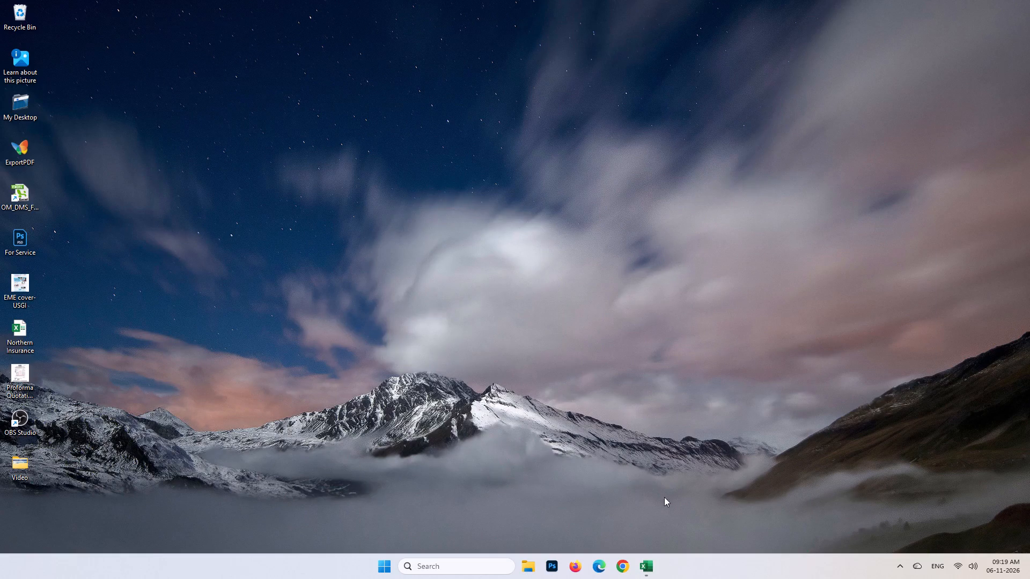
# Open Google Chrome and enter "ma" as the web address to bring up the mail.google.com suggestion.
pyautogui.click(619, 576)
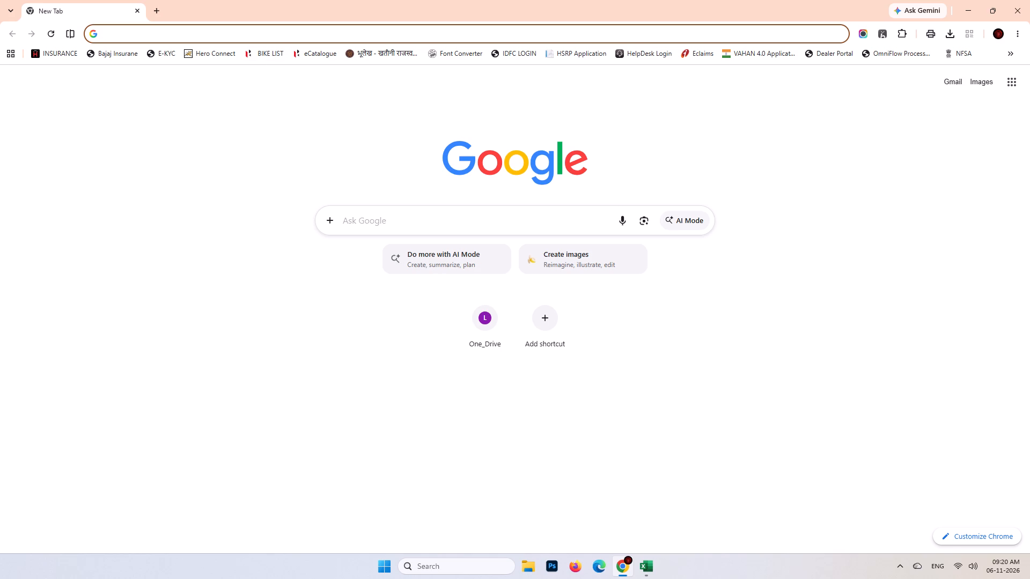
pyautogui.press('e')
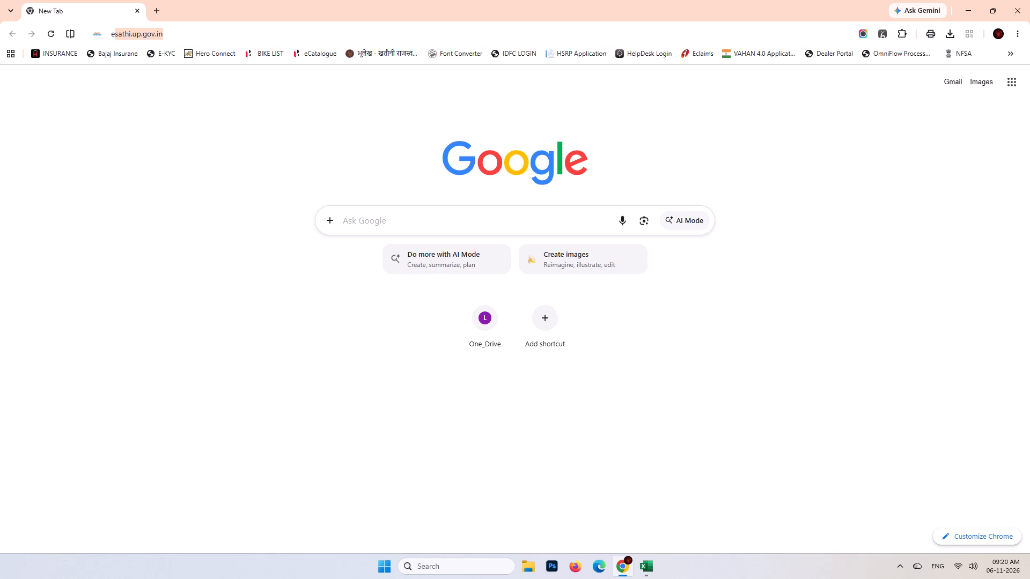
pyautogui.press('BackSpace')
pyautogui.press('BackSpace')
pyautogui.press('BackSpace')
pyautogui.press('BackSpace')
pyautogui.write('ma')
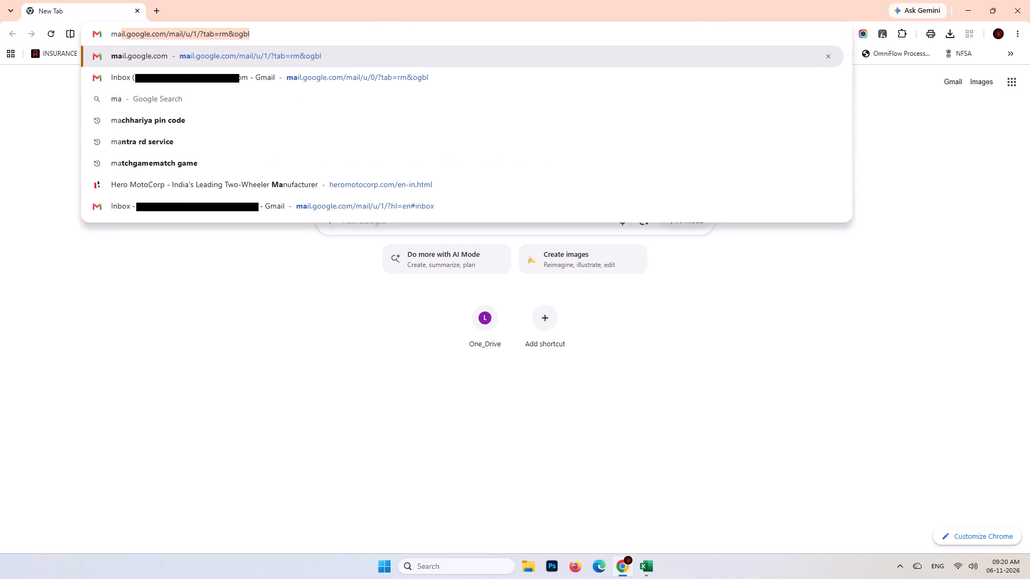
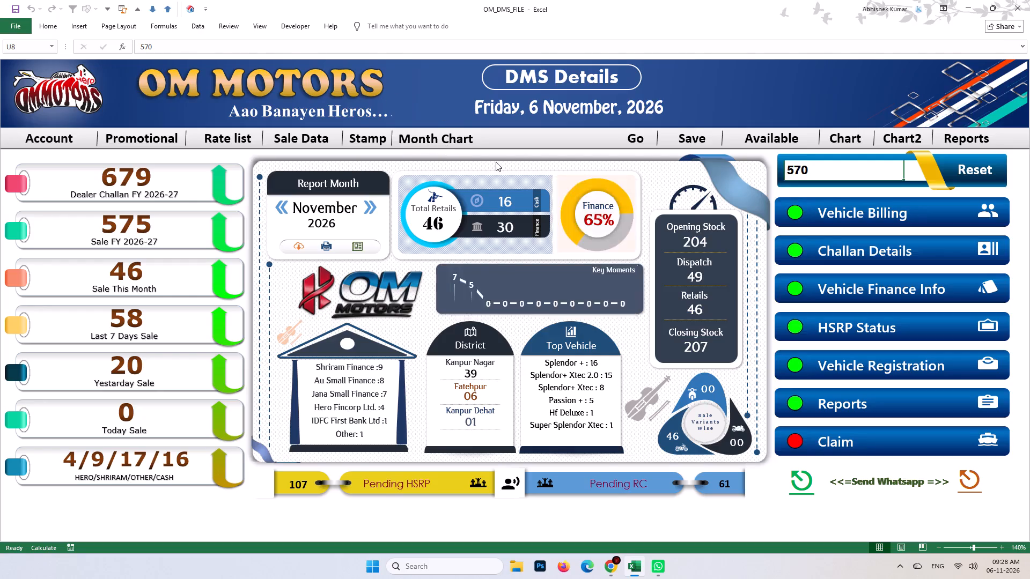
# Save the OM Motors DMS workbook from its DMS Details dashboard.
pyautogui.click(691, 137)
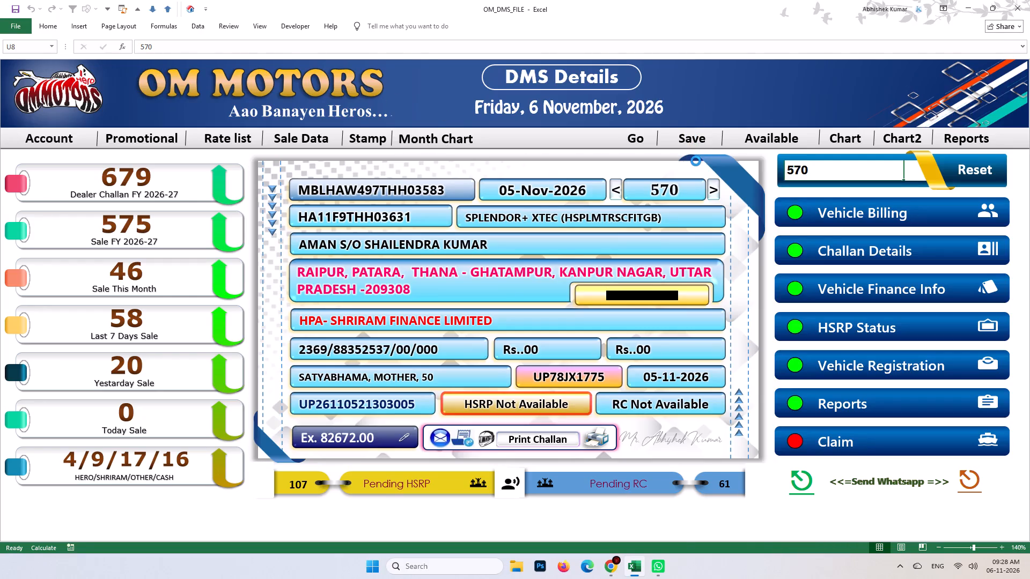
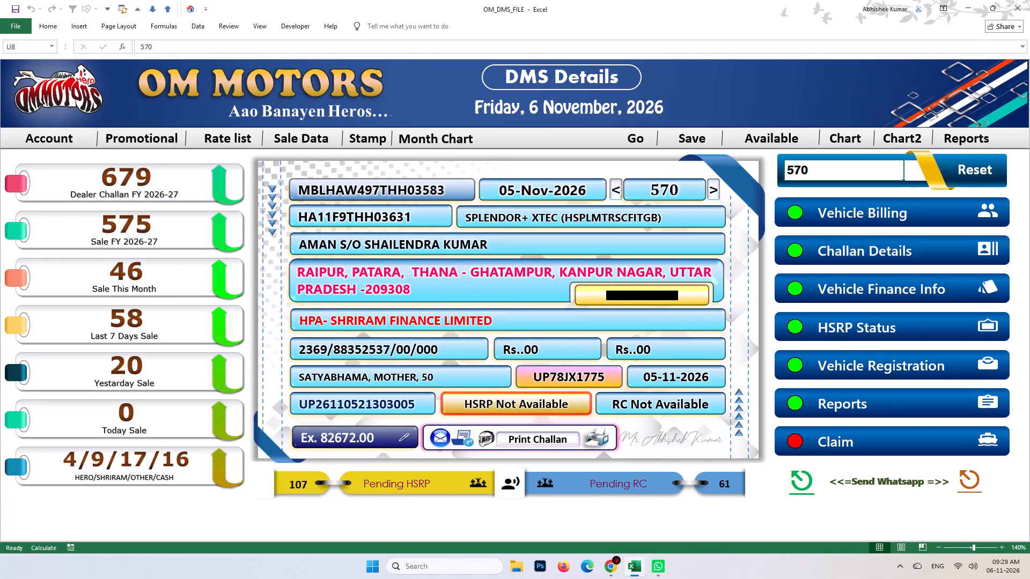
# Save the OM Motors DMS workbook again from its DMS Details dashboard.
pyautogui.click(688, 137)
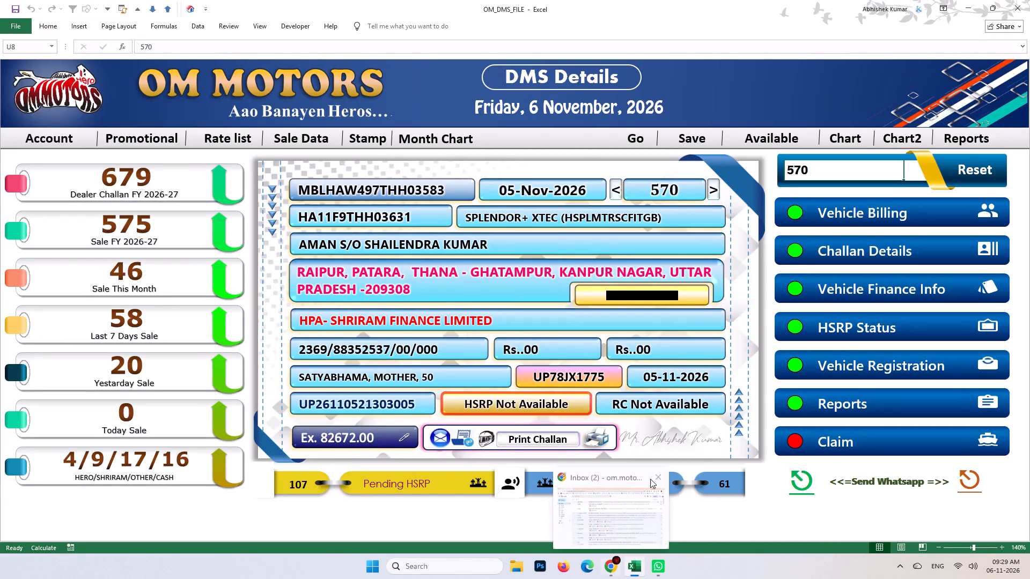
pyautogui.click(705, 139)
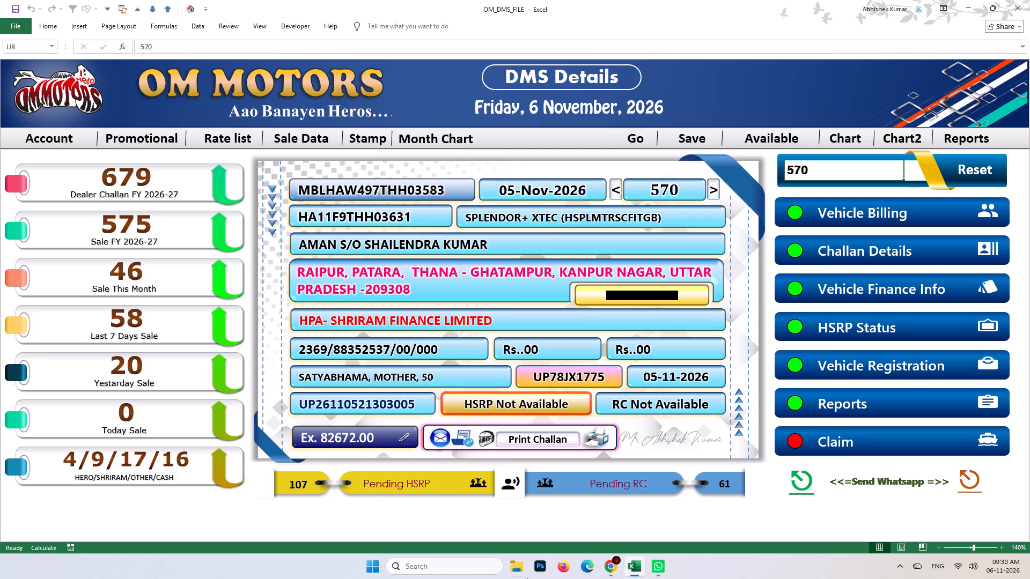
# Switch to Adobe Photoshop.
pyautogui.click(546, 578)
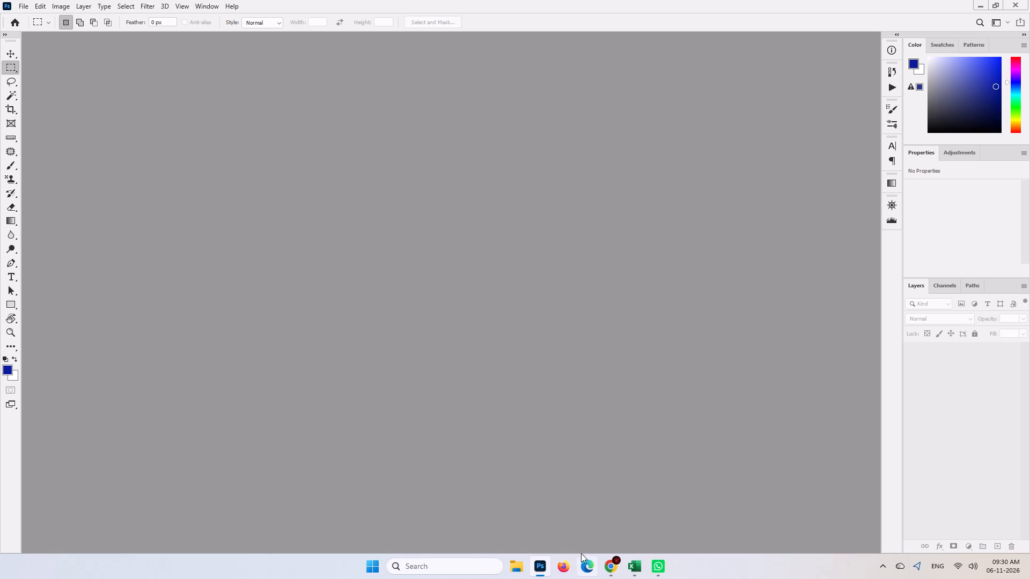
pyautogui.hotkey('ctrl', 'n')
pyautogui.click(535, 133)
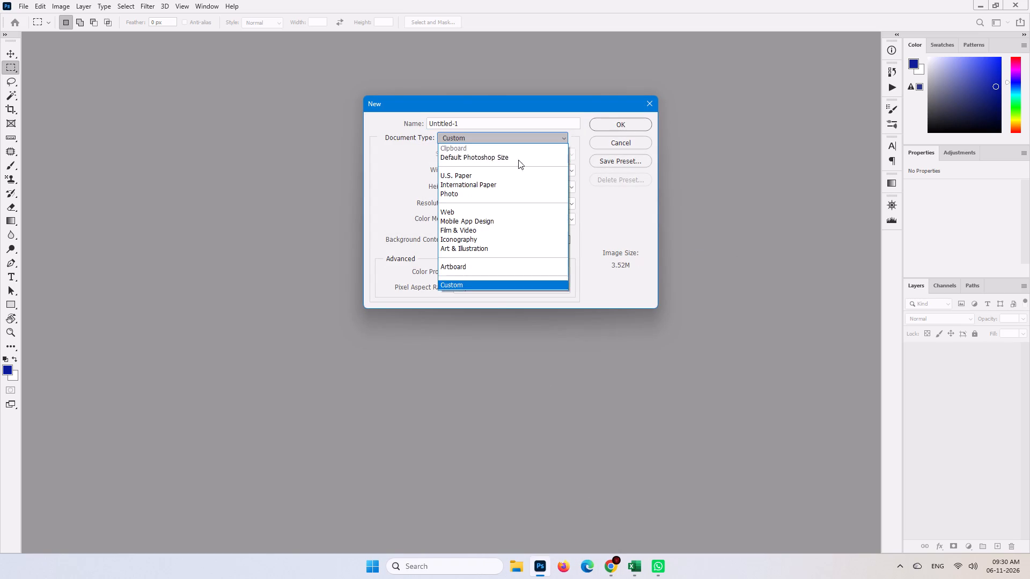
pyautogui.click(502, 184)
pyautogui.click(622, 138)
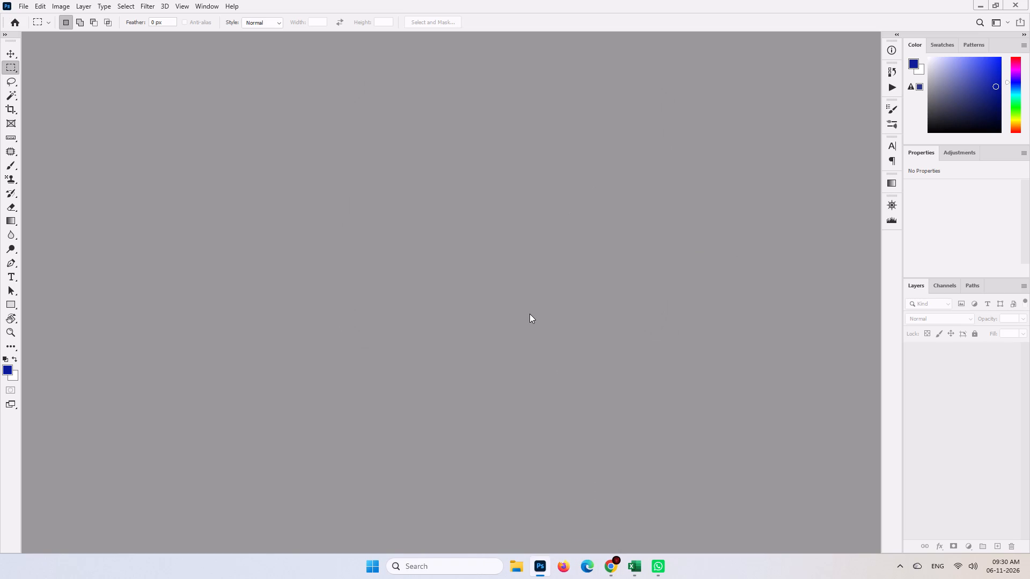
# Start a new Photoshop document and open the choices for its document type.
pyautogui.hotkey('ctrl', 'n')
pyautogui.click(512, 139)
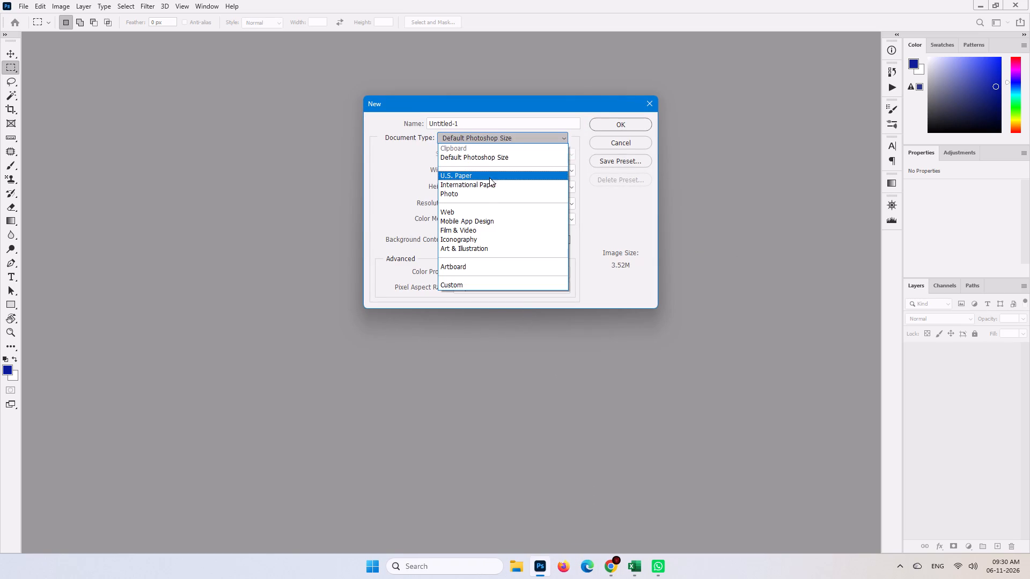
# Create the new document using the International Paper type, giving a 2480 x 3508 px page at 300 pixels/inch.
pyautogui.click(485, 181)
pyautogui.click(633, 128)
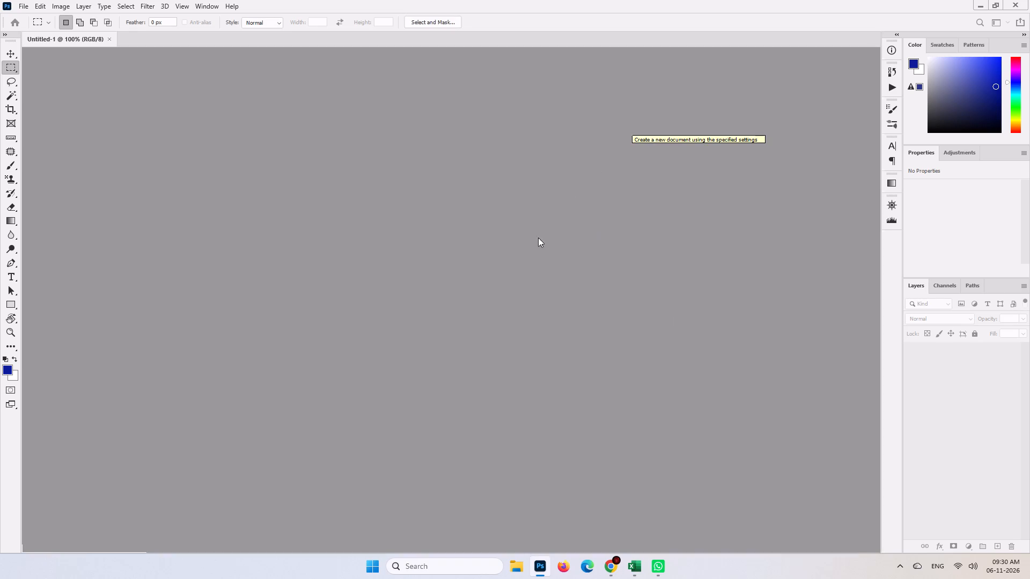
# Activate the Type tool for adding text to the blank page.
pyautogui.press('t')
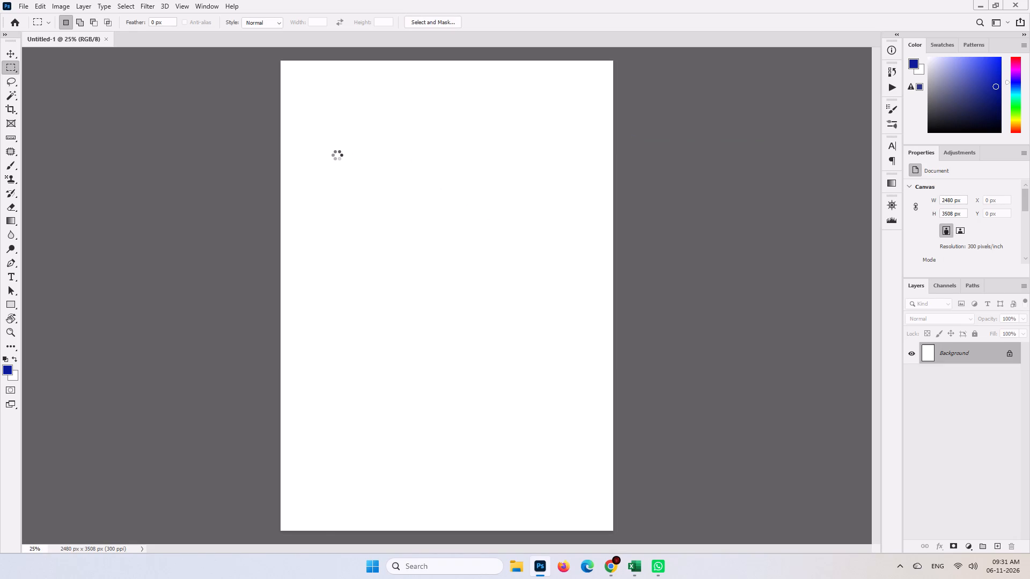
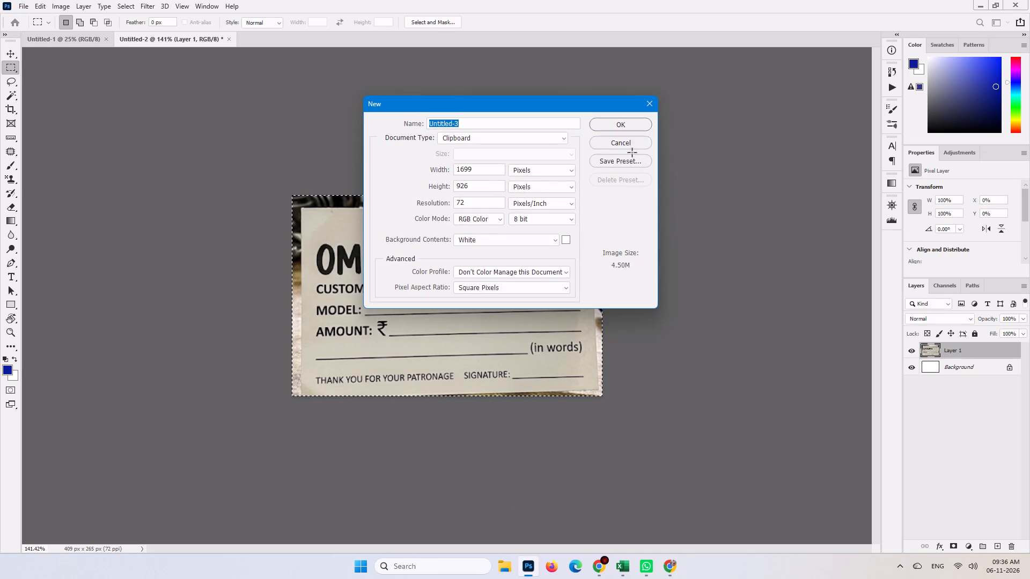
pyautogui.click(77, 35)
pyautogui.click(388, 204)
pyautogui.hotkey('ctrl', 'v')
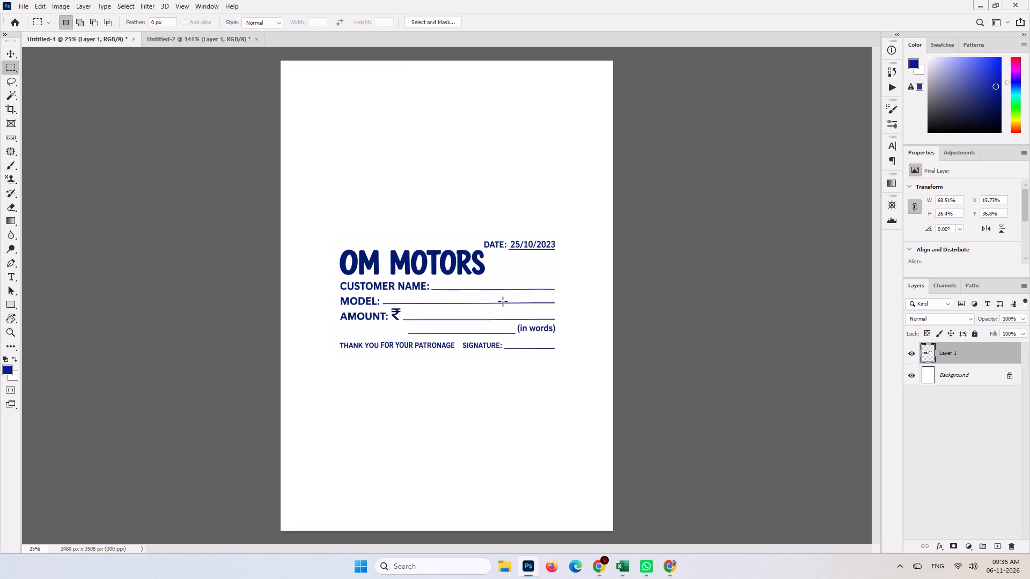
# Scale the pasted slip to about 38% of the page width and place it at the page's top-left corner.
pyautogui.hotkey('ctrl', 't')
pyautogui.moveTo(559, 359); pyautogui.dragTo(443, 335)
pyautogui.moveTo(420, 290); pyautogui.dragTo(375, 133)
pyautogui.press('Return')
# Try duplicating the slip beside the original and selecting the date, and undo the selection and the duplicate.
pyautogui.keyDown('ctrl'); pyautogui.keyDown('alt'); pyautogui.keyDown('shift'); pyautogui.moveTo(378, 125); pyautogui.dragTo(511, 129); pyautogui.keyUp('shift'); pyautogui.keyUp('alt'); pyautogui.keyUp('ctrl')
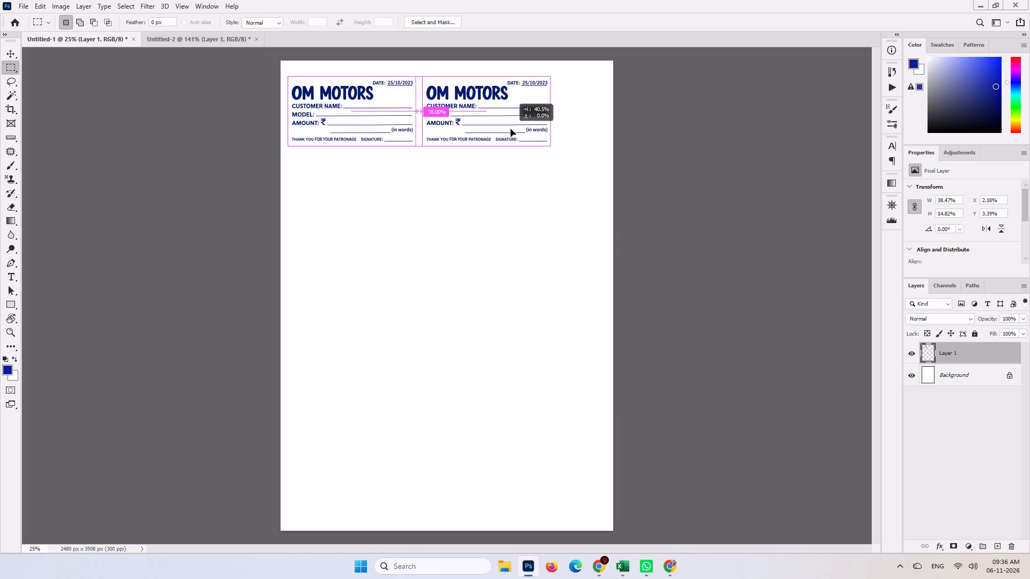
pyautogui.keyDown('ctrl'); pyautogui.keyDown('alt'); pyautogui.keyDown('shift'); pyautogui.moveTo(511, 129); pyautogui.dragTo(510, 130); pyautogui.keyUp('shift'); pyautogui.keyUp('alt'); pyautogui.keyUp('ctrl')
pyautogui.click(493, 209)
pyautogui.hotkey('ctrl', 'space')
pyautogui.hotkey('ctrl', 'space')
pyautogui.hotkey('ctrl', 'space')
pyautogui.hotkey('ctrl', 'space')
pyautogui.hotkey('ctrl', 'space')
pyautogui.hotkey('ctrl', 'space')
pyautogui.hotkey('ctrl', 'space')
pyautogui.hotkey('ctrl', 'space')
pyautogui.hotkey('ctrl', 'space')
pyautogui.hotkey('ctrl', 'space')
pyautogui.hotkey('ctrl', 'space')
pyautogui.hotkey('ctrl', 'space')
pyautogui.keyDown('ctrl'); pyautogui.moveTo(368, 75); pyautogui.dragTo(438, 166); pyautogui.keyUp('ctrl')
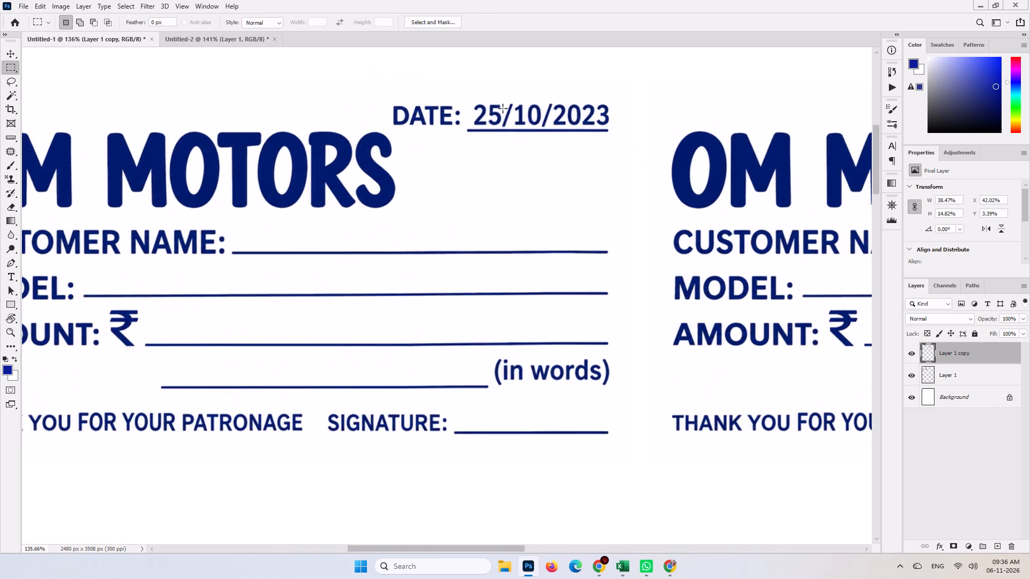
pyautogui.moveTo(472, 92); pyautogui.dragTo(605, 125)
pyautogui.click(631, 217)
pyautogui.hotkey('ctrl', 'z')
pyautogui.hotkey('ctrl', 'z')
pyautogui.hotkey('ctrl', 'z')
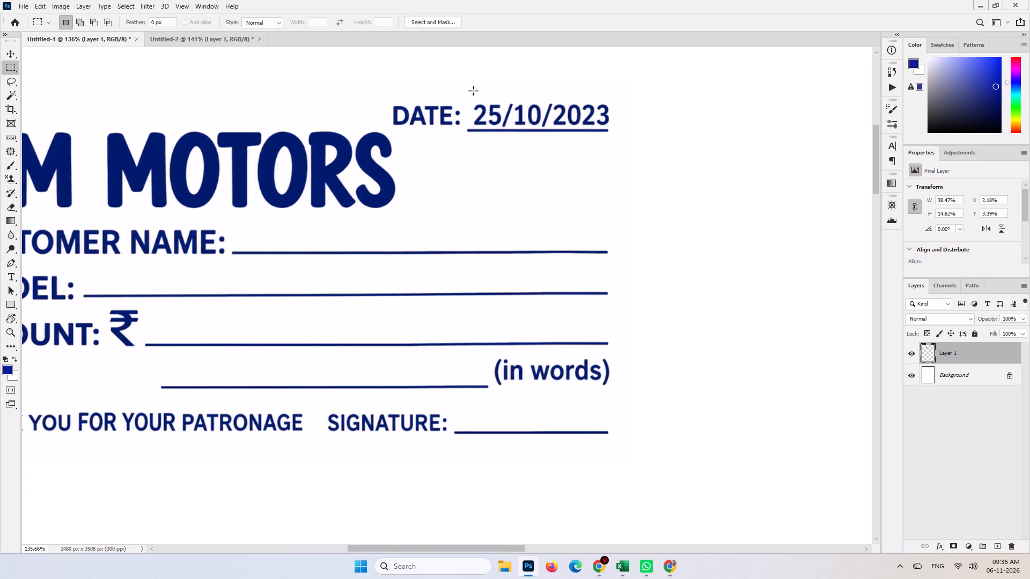
# Erase the date 25/10/2023 above the slip's DATE line, including remnants just above the line.
pyautogui.moveTo(473, 91); pyautogui.dragTo(618, 126)
pyautogui.press('Delete')
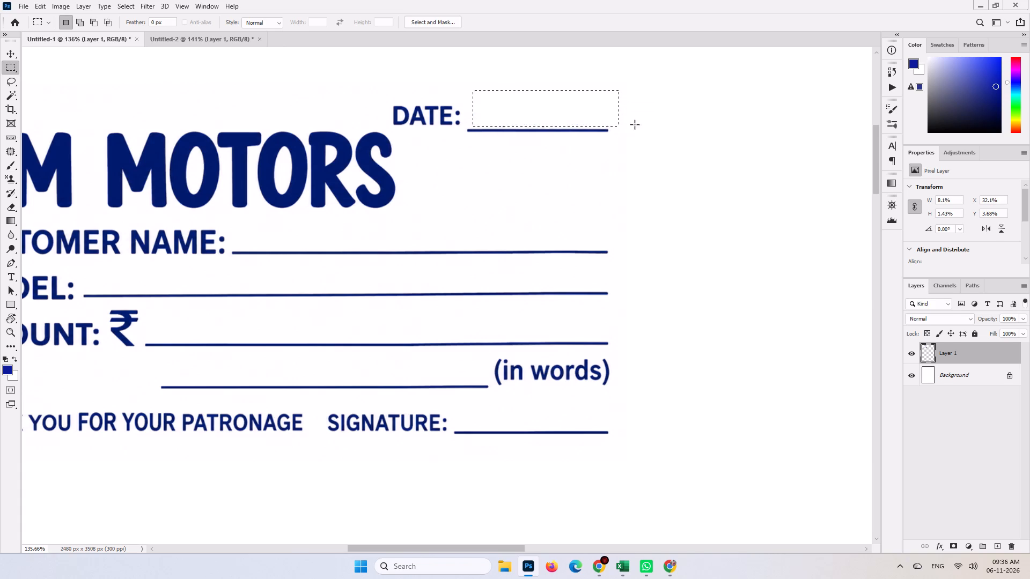
pyautogui.click(674, 124)
pyautogui.moveTo(485, 108); pyautogui.dragTo(553, 123)
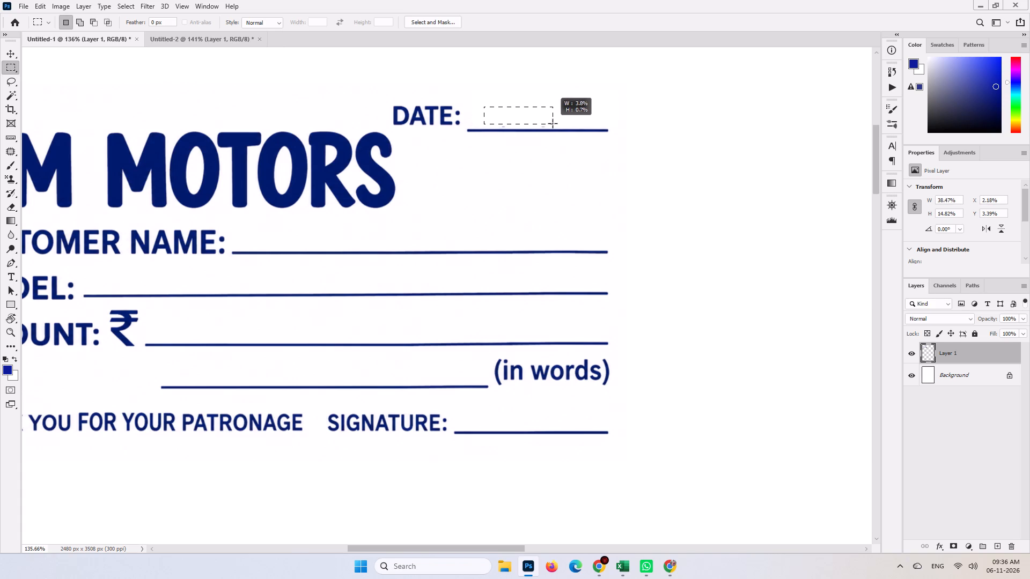
pyautogui.moveTo(553, 123); pyautogui.dragTo(558, 125)
pyautogui.press('Down')
pyautogui.press('Down')
pyautogui.press('Down')
pyautogui.press('Delete')
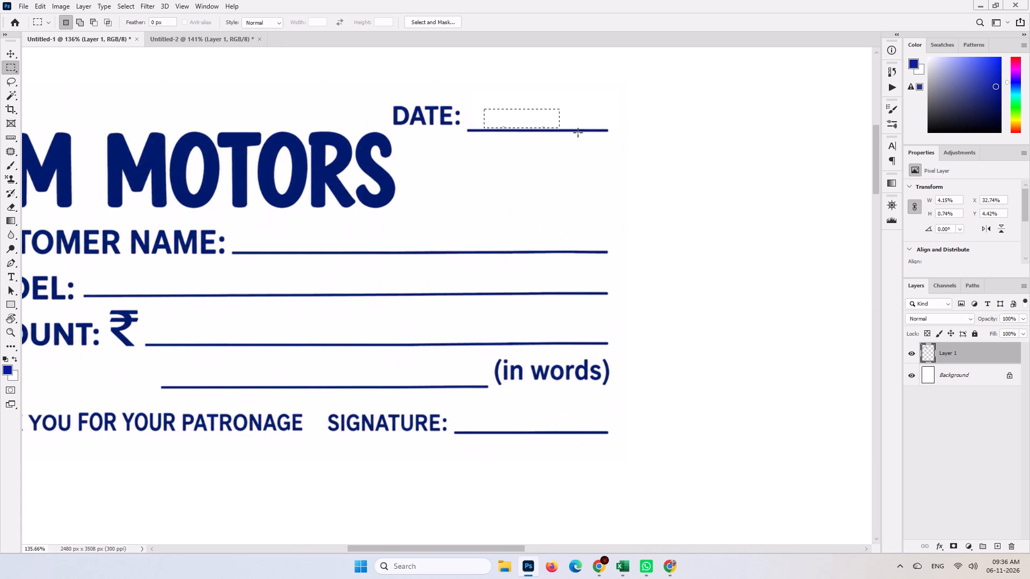
pyautogui.click(668, 170)
# Move the slip slightly inward from the page corner to about X 3.2% and Y 4.8%.
pyautogui.press('space')
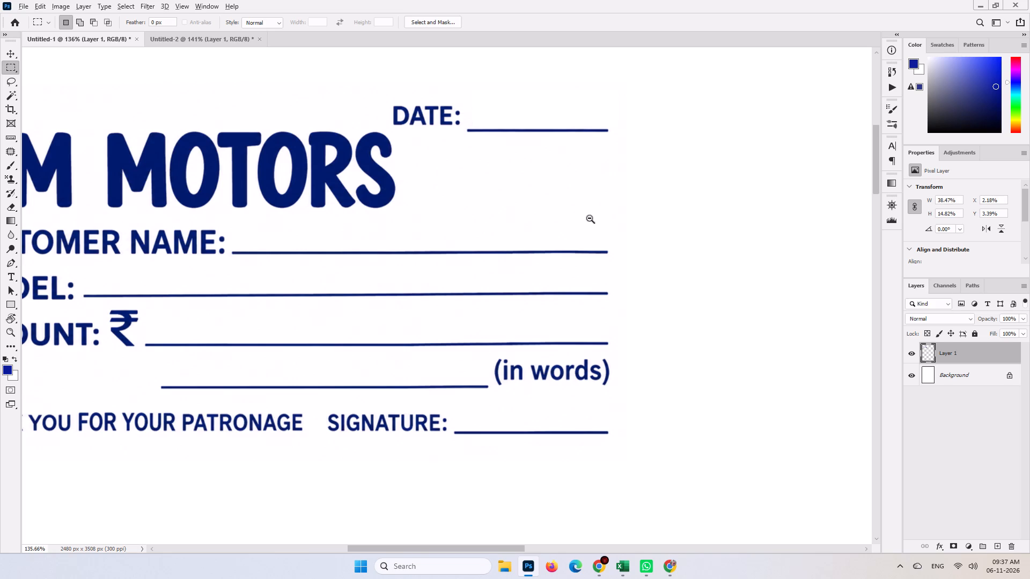
pyautogui.keyDown('alt'); pyautogui.click(590, 218); pyautogui.keyUp('alt')
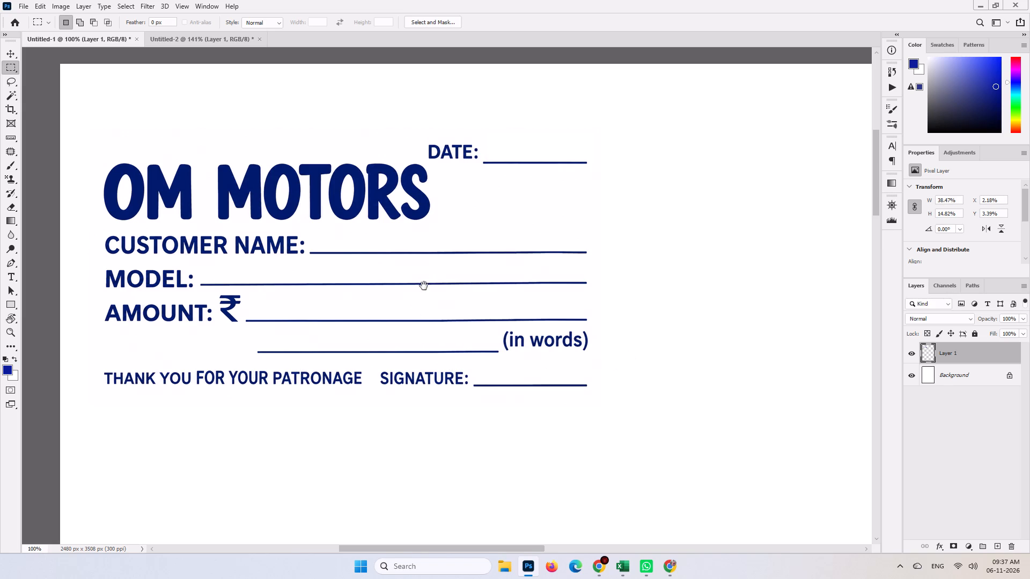
pyautogui.press('space')
pyautogui.keyDown('alt'); pyautogui.doubleClick(468, 220); pyautogui.keyUp('alt')
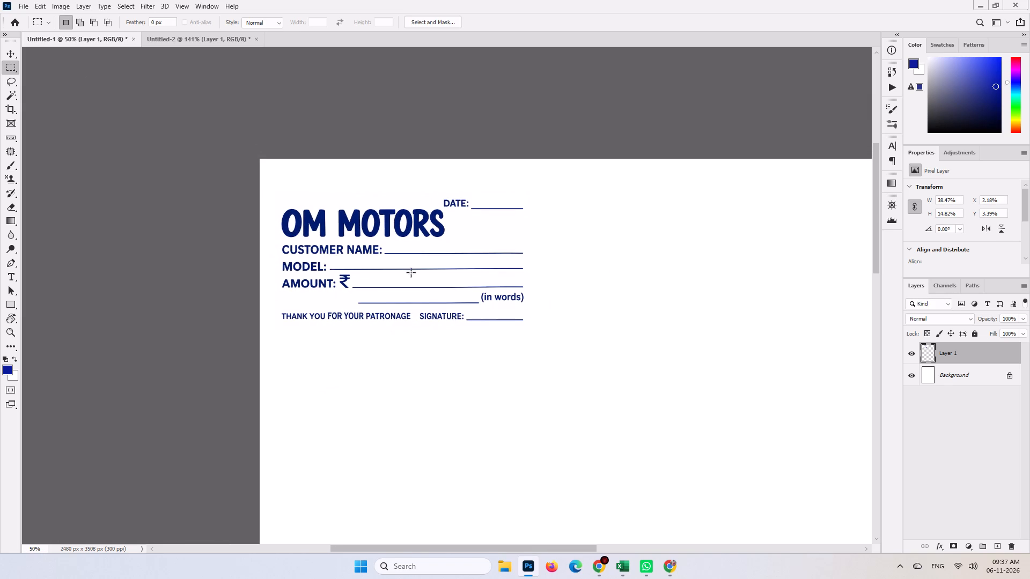
pyautogui.keyDown('ctrl'); pyautogui.moveTo(431, 262); pyautogui.dragTo(431, 263); pyautogui.keyUp('ctrl')
pyautogui.keyDown('ctrl'); pyautogui.moveTo(431, 263); pyautogui.dragTo(438, 274); pyautogui.keyUp('ctrl')
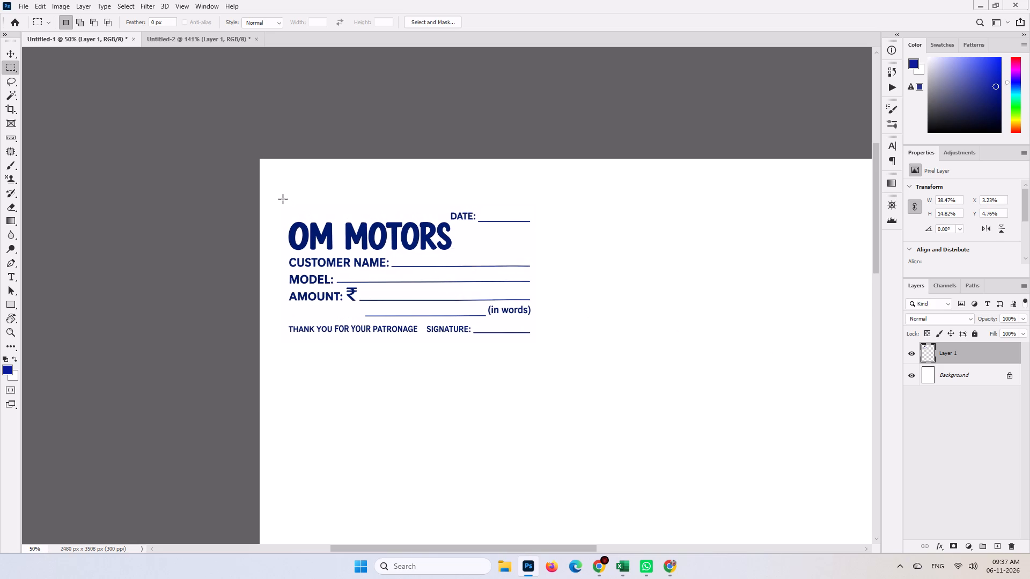
# Draw a rectangular border around the slip, about 39% by 15% of the page, with a 3 px black centered Stroke.
pyautogui.moveTo(284, 199); pyautogui.dragTo(523, 335)
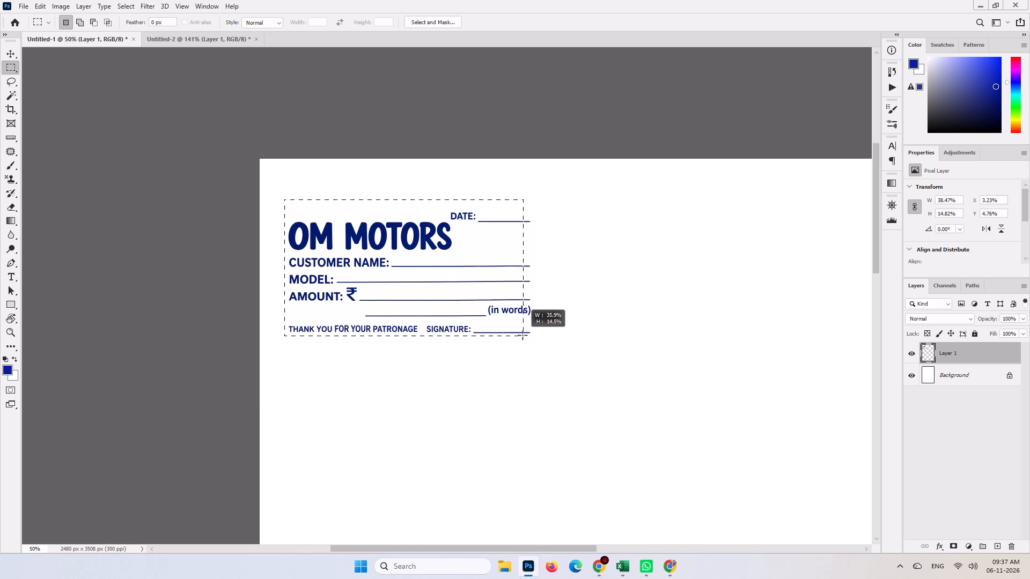
pyautogui.moveTo(523, 335); pyautogui.dragTo(546, 340)
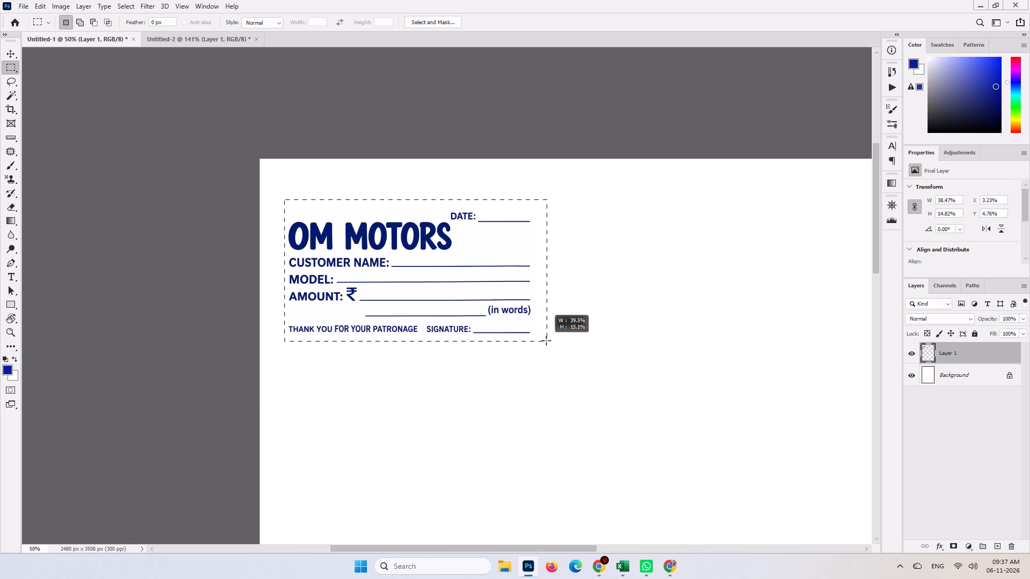
pyautogui.moveTo(546, 340); pyautogui.dragTo(543, 340)
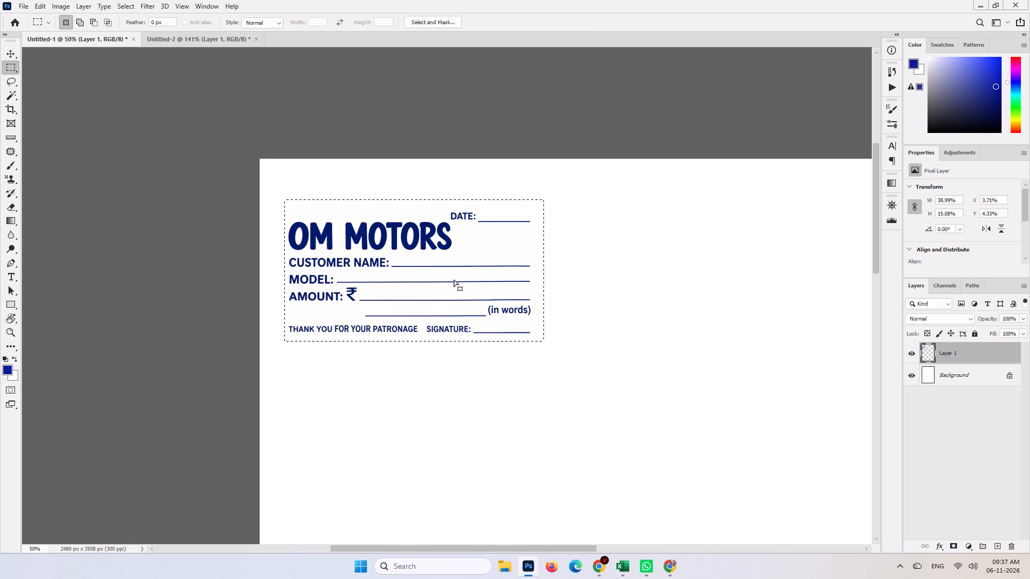
pyautogui.press('Left')
pyautogui.press('Left')
pyautogui.press('Left')
pyautogui.press('Left')
pyautogui.click(48, 4)
pyautogui.click(76, 188)
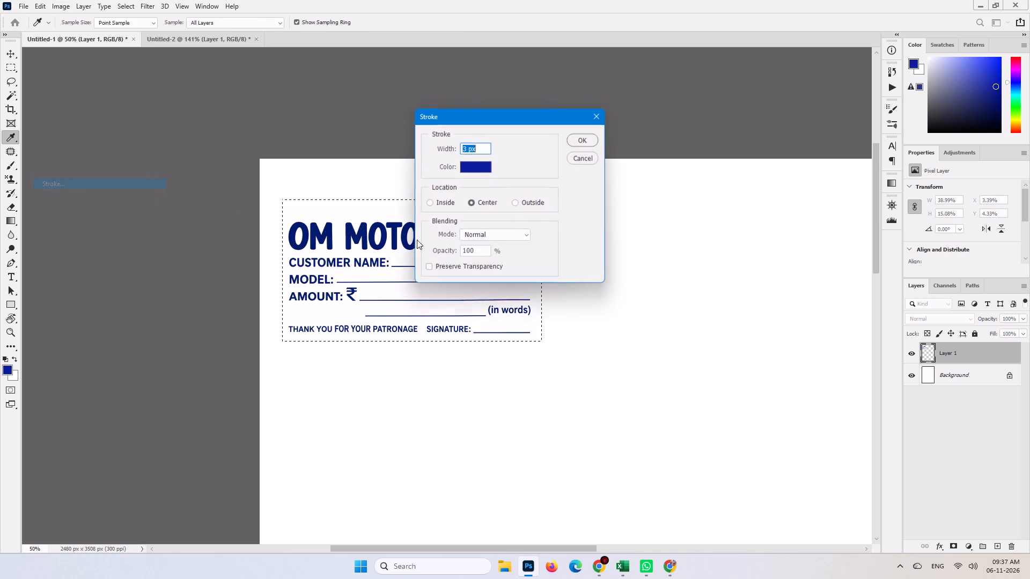
pyautogui.click(466, 165)
pyautogui.moveTo(685, 220); pyautogui.dragTo(732, 268)
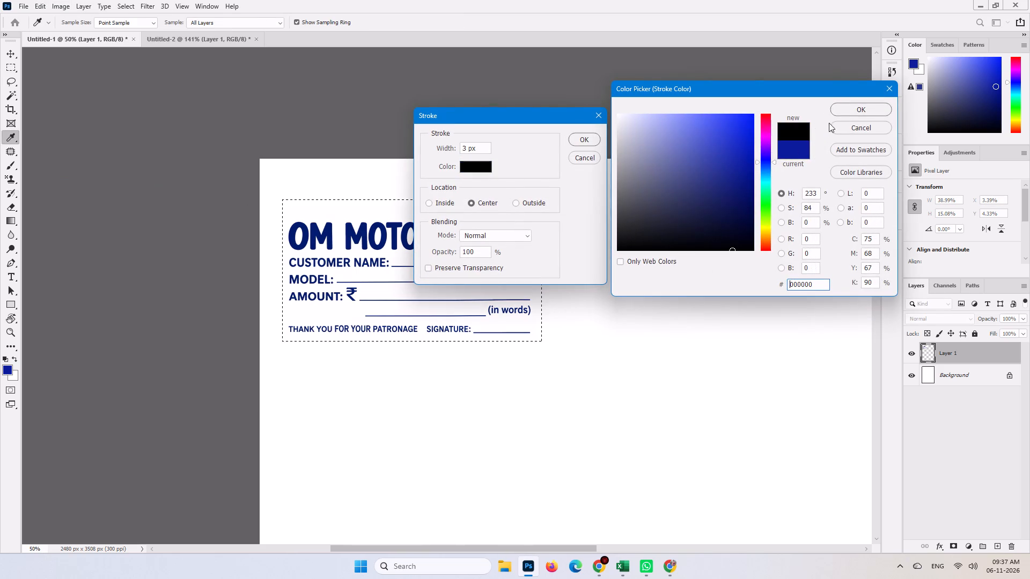
pyautogui.click(851, 108)
pyautogui.click(578, 136)
pyautogui.click(595, 237)
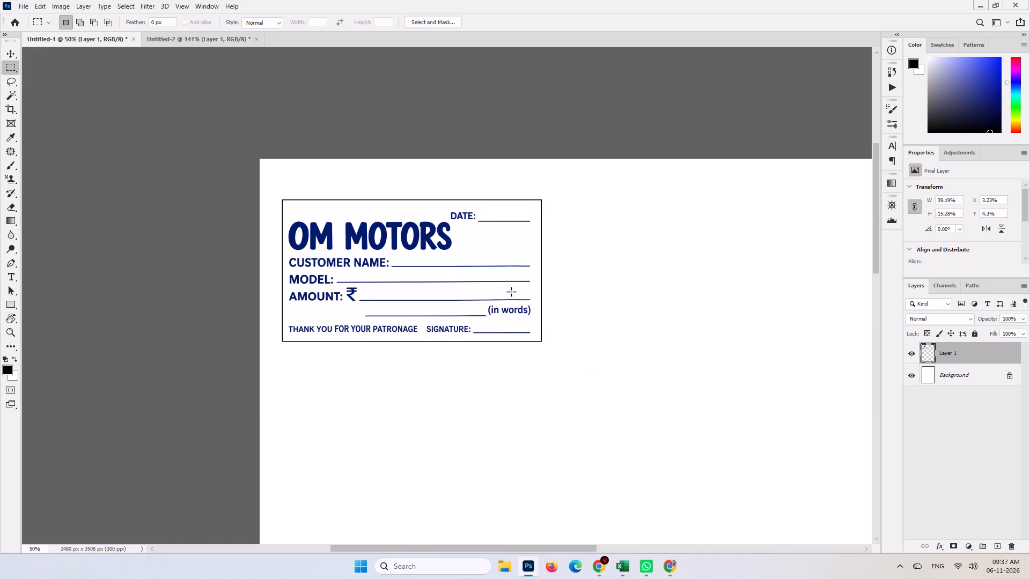
# Desaturate the slip and darken its text with Curves, mapping input 164 to output 100.
pyautogui.press('space')
pyautogui.keyDown('alt'); pyautogui.click(433, 252); pyautogui.keyUp('alt')
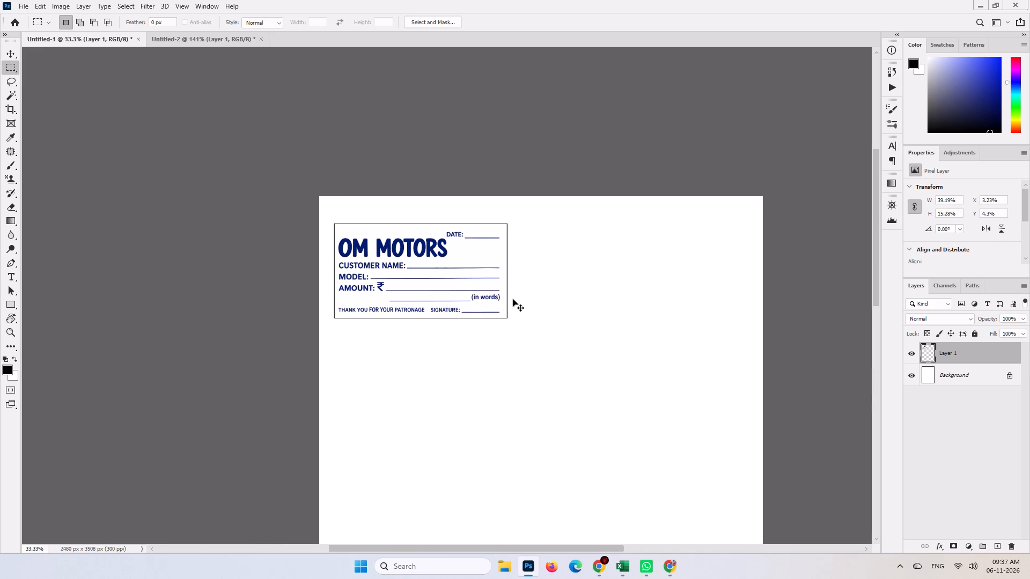
pyautogui.hotkey('ctrl', 'shift', 'y')
pyautogui.hotkey('ctrl', 'shift', 'u')
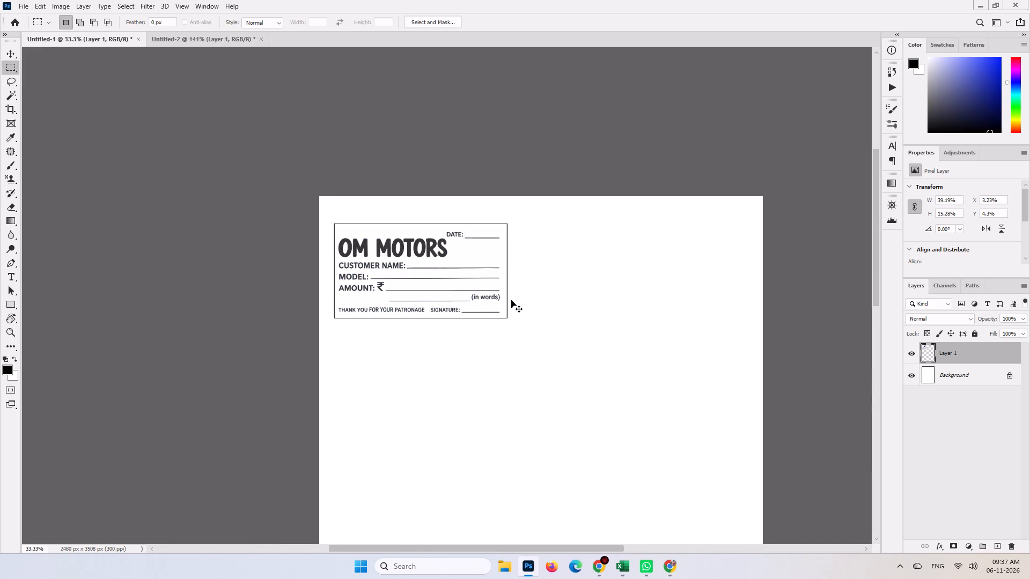
pyautogui.hotkey('ctrl', 'm')
pyautogui.moveTo(722, 382); pyautogui.dragTo(739, 390)
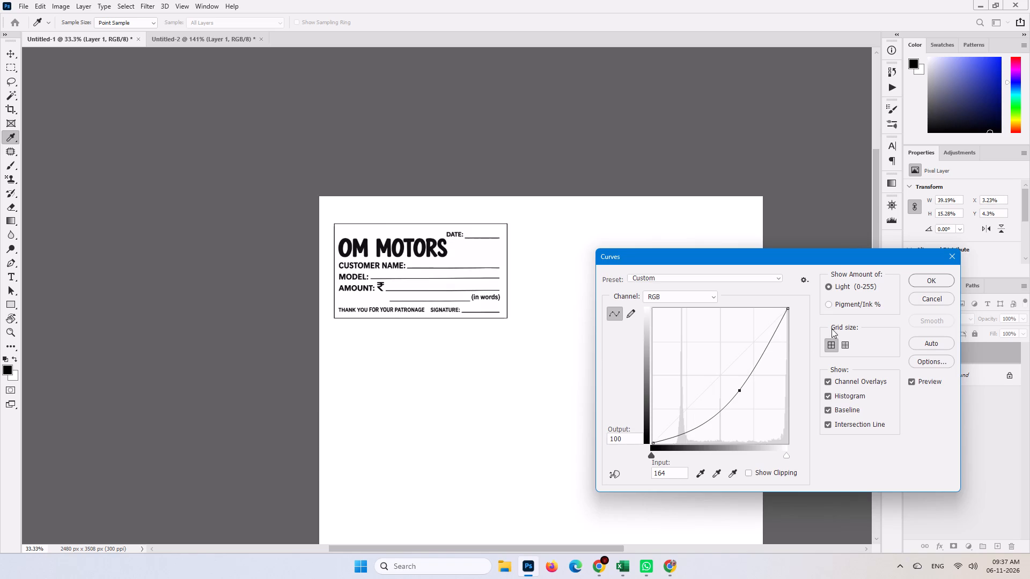
pyautogui.click(924, 282)
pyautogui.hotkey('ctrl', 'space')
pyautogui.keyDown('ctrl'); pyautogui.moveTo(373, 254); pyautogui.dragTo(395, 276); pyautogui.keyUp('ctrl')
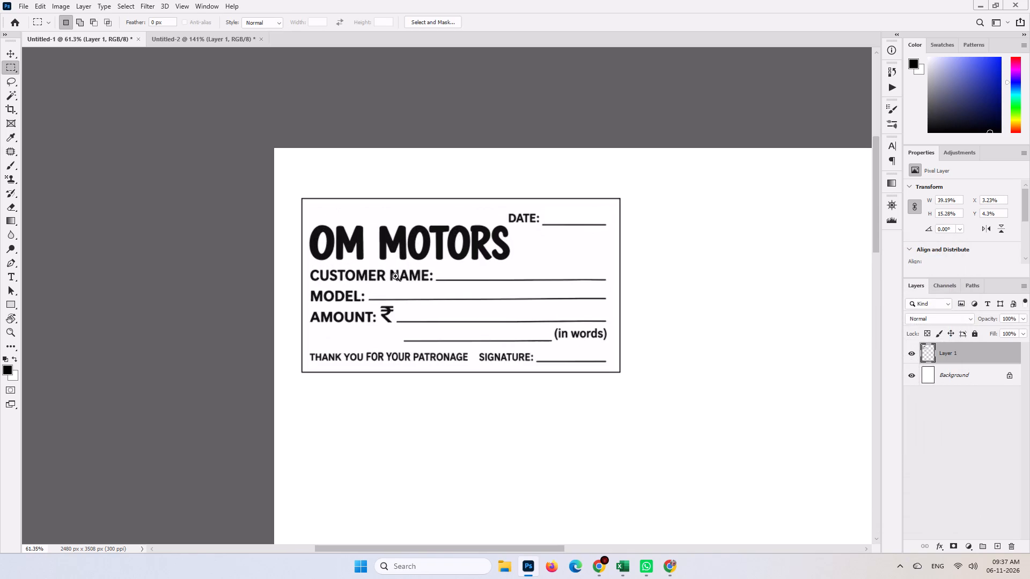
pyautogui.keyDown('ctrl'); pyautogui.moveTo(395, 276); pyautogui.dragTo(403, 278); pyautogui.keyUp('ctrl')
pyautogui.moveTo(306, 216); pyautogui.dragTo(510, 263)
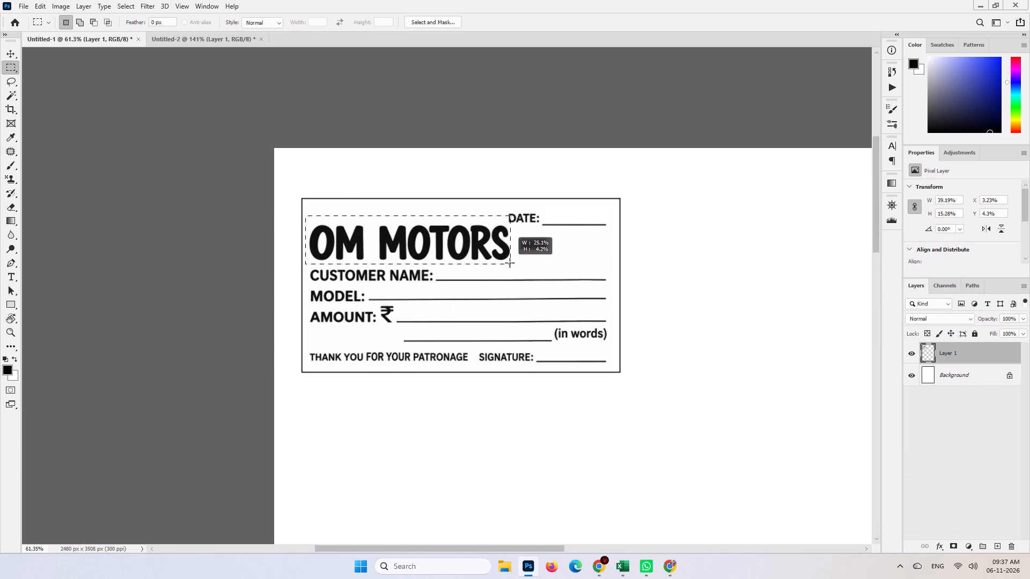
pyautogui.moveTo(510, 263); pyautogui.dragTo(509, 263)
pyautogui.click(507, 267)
# Lasso the OM MOTORS title, scale it to about 78%, and move it up, clear of the CUSTOMER NAME line.
pyautogui.hotkey('ctrl', 'space')
pyautogui.hotkey('ctrl', 'space')
pyautogui.keyDown('ctrl'); pyautogui.moveTo(427, 211); pyautogui.dragTo(473, 251); pyautogui.keyUp('ctrl')
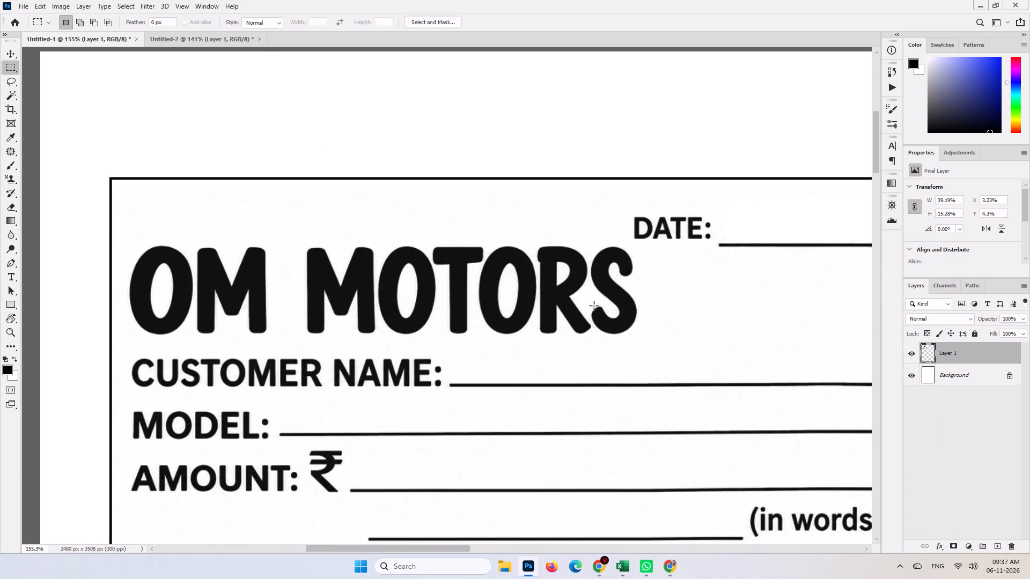
pyautogui.press('l')
pyautogui.moveTo(663, 279); pyautogui.dragTo(292, 215)
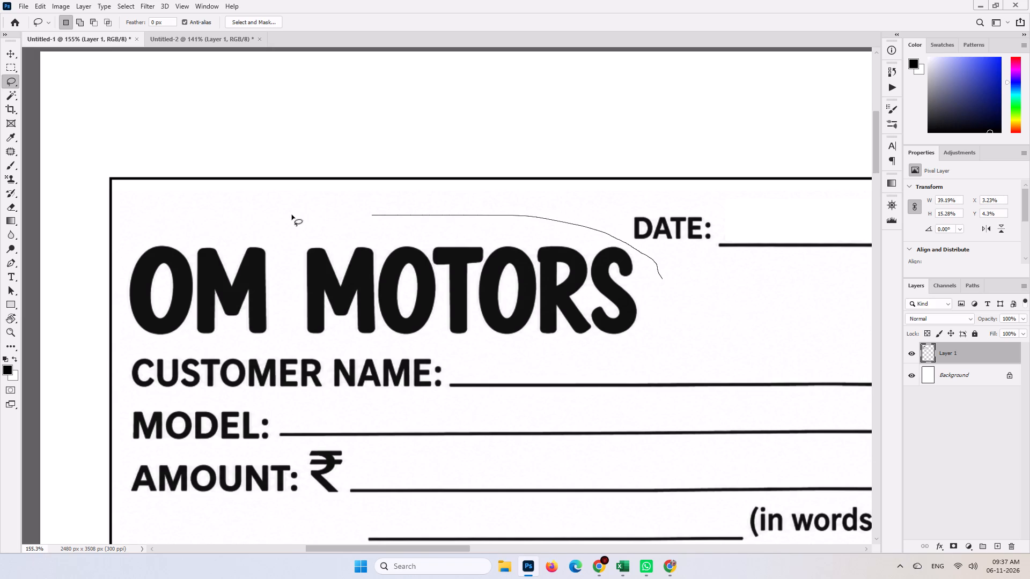
pyautogui.moveTo(292, 215); pyautogui.dragTo(334, 343)
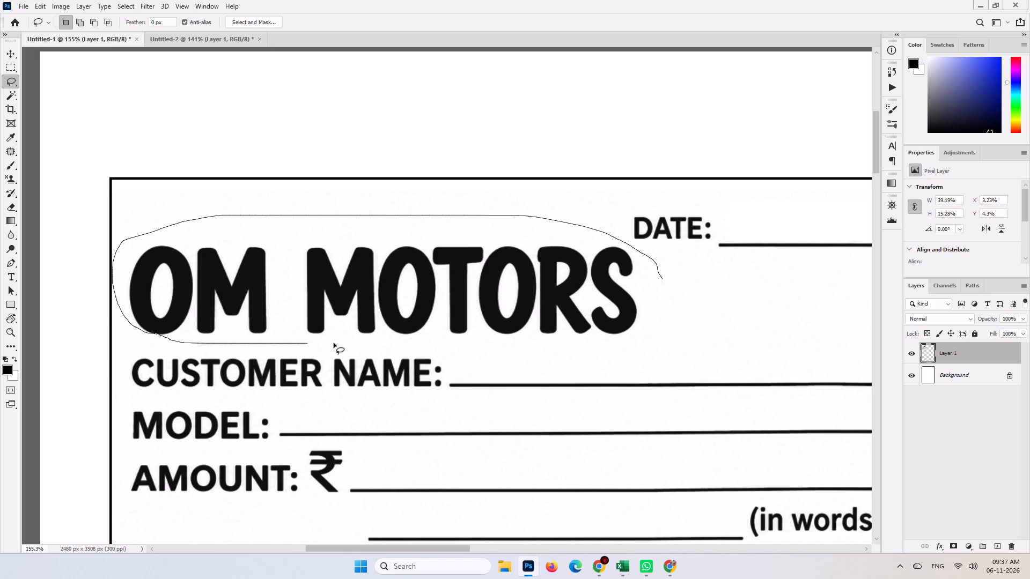
pyautogui.moveTo(334, 343); pyautogui.dragTo(674, 298)
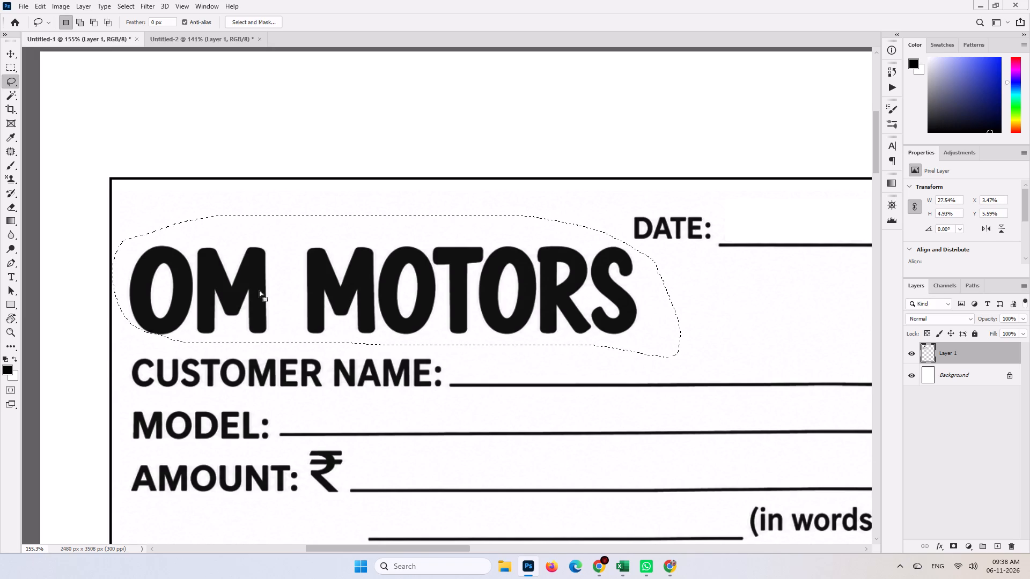
pyautogui.hotkey('ctrl', 't')
pyautogui.moveTo(675, 360); pyautogui.dragTo(634, 347)
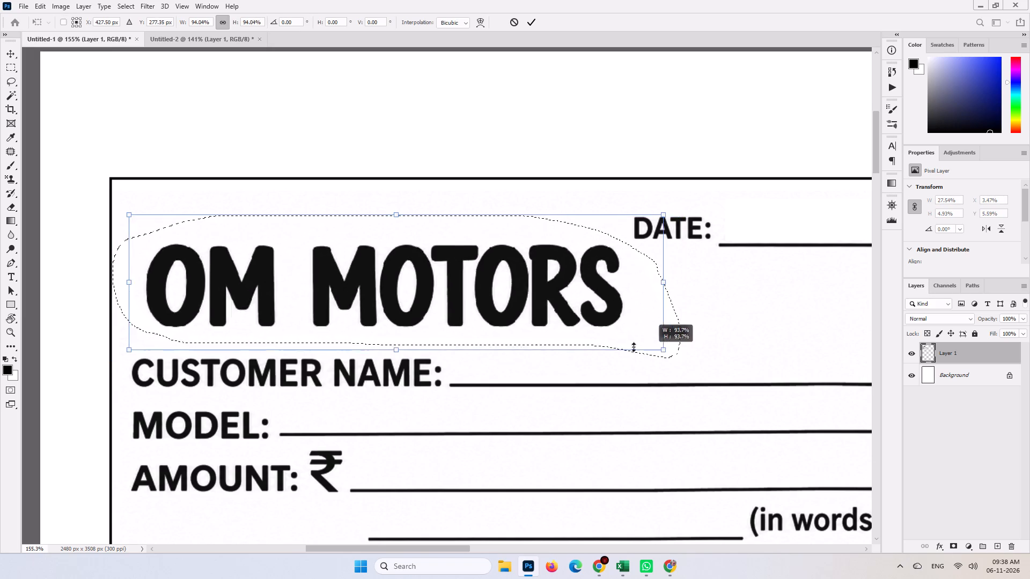
pyautogui.moveTo(634, 347); pyautogui.dragTo(576, 328)
pyautogui.moveTo(520, 299); pyautogui.dragTo(483, 283)
pyautogui.press('Return')
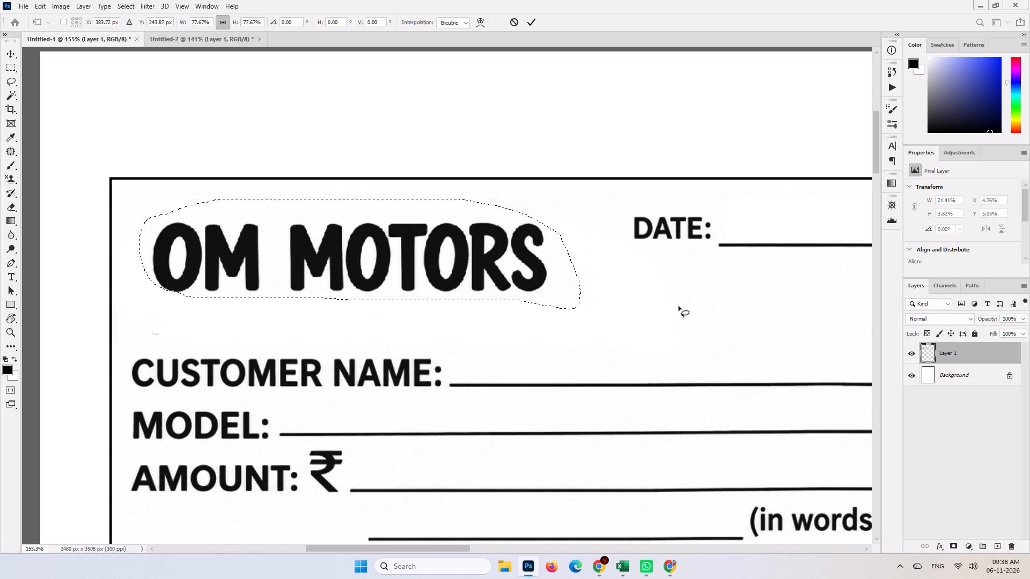
pyautogui.click(679, 306)
pyautogui.press('space')
pyautogui.keyDown('alt'); pyautogui.doubleClick(550, 273); pyautogui.keyUp('alt')
pyautogui.keyDown('alt'); pyautogui.click(541, 268); pyautogui.keyUp('alt')
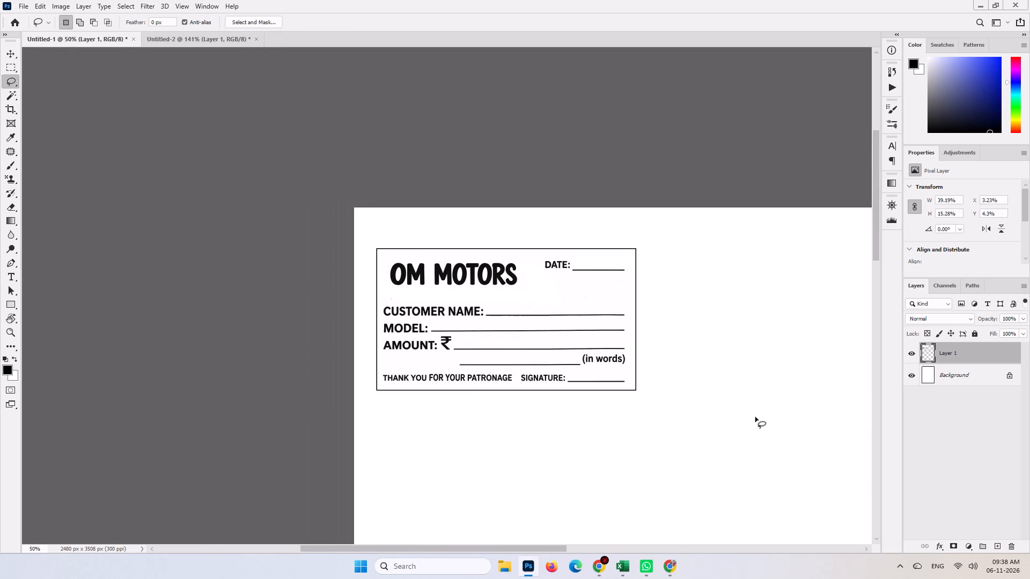
# Duplicate the slip beside the original on the same row, at about X 46% and Y 4.3%.
pyautogui.press('space')
pyautogui.keyDown('alt'); pyautogui.click(395, 140); pyautogui.keyUp('alt')
pyautogui.keyDown('alt'); pyautogui.click(388, 138); pyautogui.keyUp('alt')
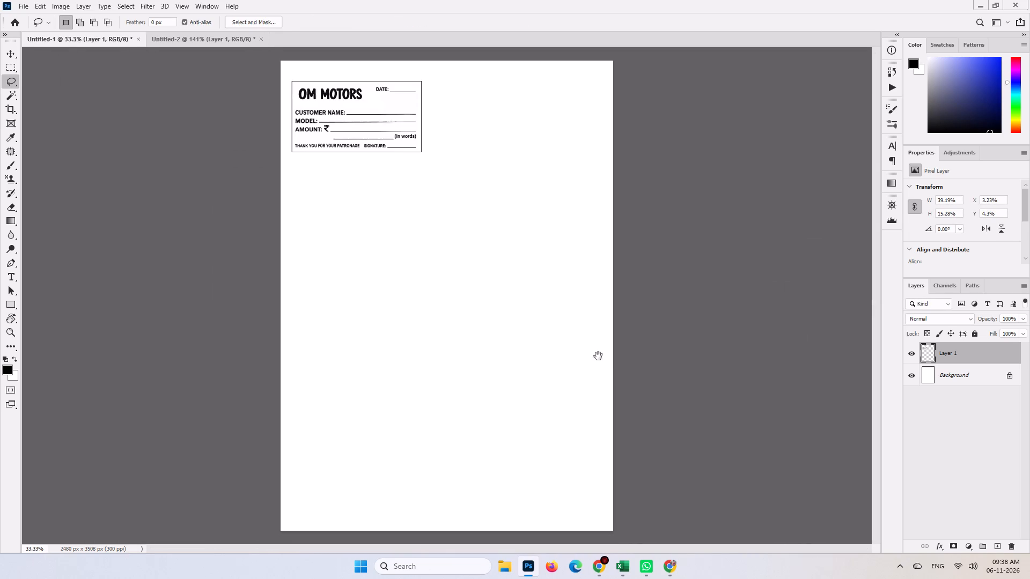
pyautogui.keyDown('ctrl'); pyautogui.keyDown('alt'); pyautogui.keyDown('shift'); pyautogui.moveTo(389, 112); pyautogui.dragTo(534, 123); pyautogui.keyUp('shift'); pyautogui.keyUp('alt'); pyautogui.keyUp('ctrl')
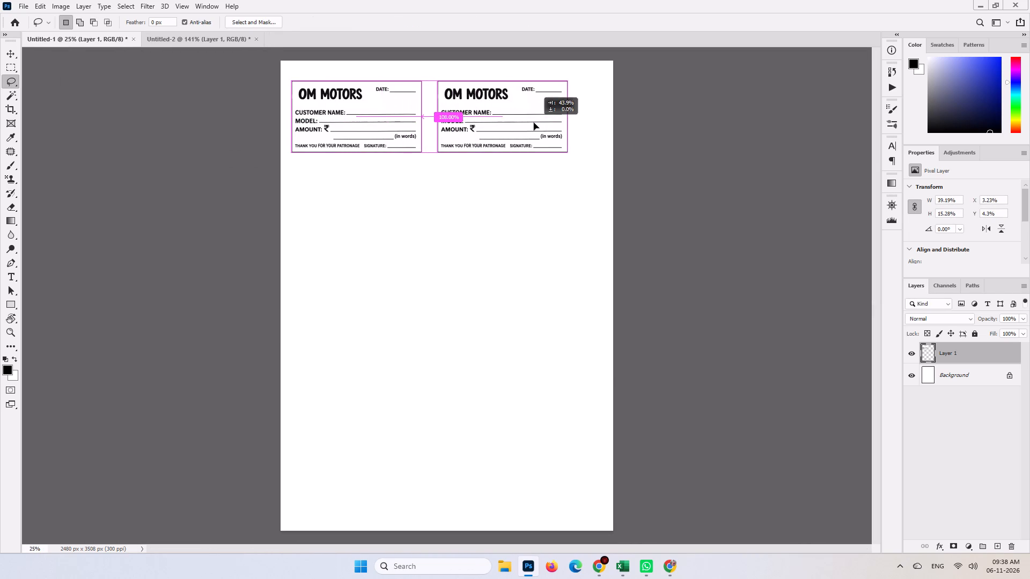
pyautogui.keyDown('ctrl'); pyautogui.keyDown('alt'); pyautogui.keyDown('shift'); pyautogui.moveTo(534, 123); pyautogui.dragTo(532, 124); pyautogui.keyUp('shift'); pyautogui.keyUp('alt'); pyautogui.keyUp('ctrl')
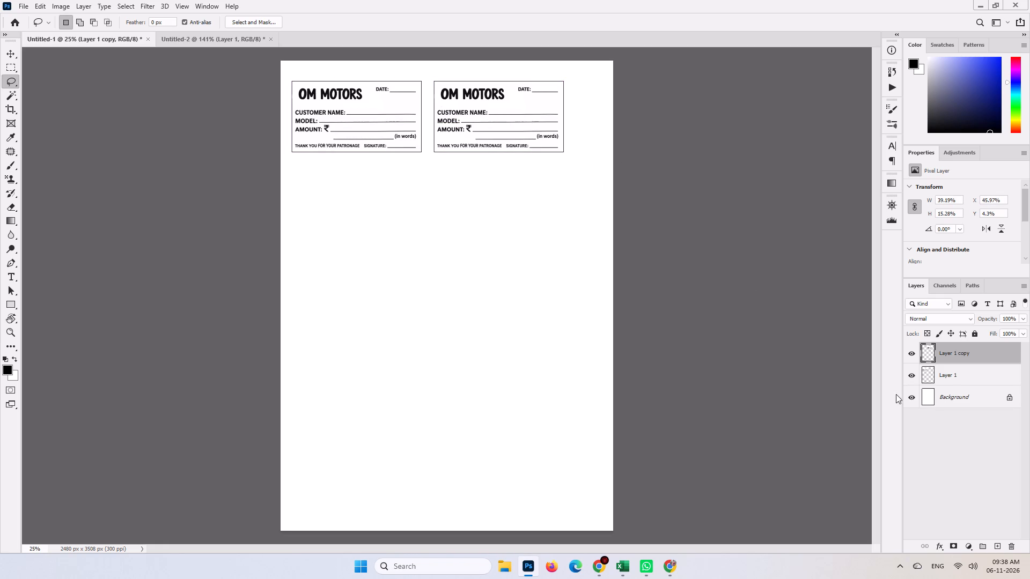
# Merge the two slips into one layer, scale the pair to about 114%, and move it up near the page's top edge.
pyautogui.hotkey('ctrl', 'e')
pyautogui.hotkey('ctrl', 't')
pyautogui.moveTo(563, 153); pyautogui.dragTo(594, 166)
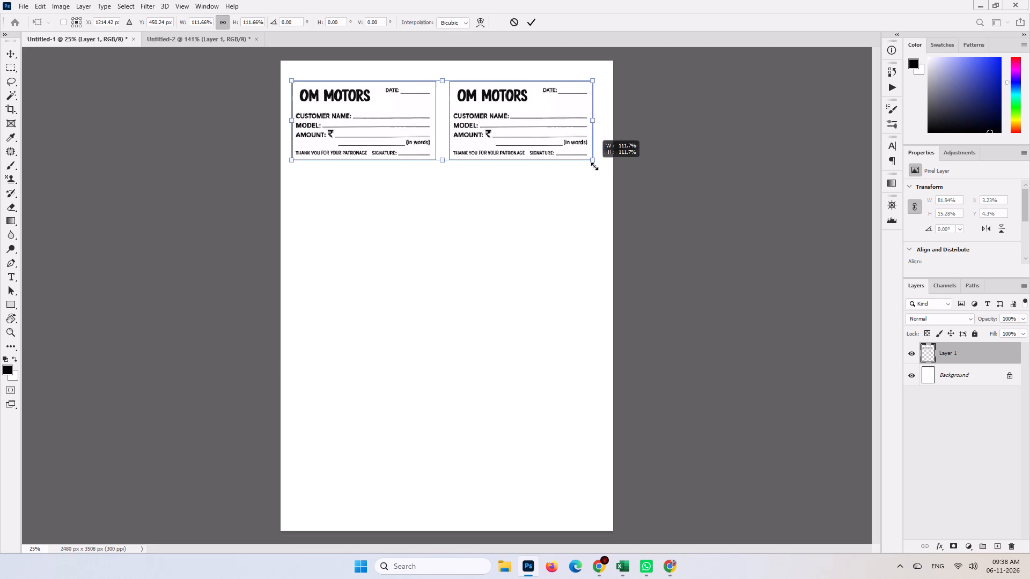
pyautogui.moveTo(594, 166); pyautogui.dragTo(600, 169)
pyautogui.moveTo(473, 128); pyautogui.dragTo(473, 118)
pyautogui.press('Return')
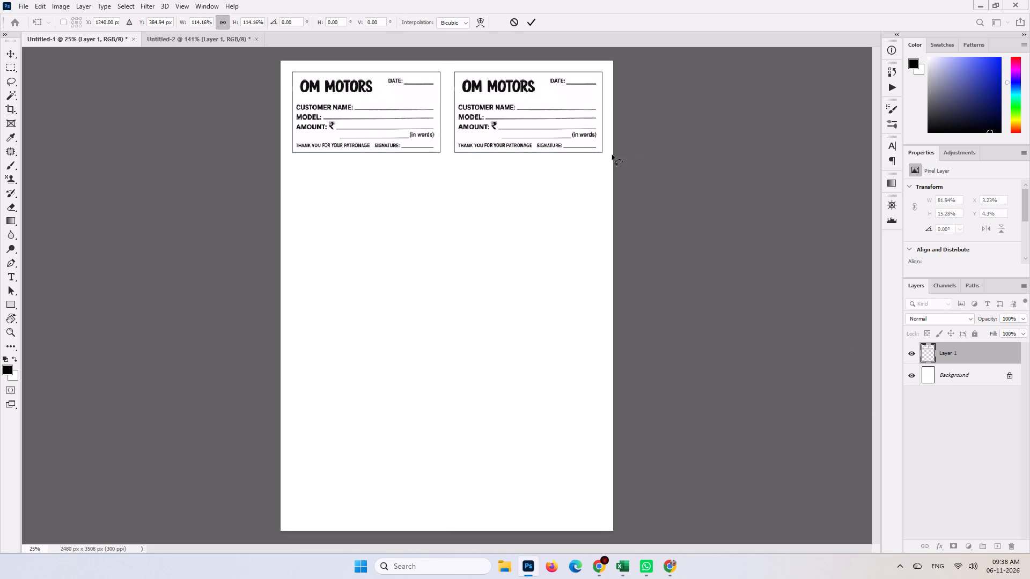
# Duplicate the slip pair four times down the page to make five rows, and merge all layers into the background.
pyautogui.keyDown('ctrl'); pyautogui.keyDown('alt'); pyautogui.keyDown('shift'); pyautogui.moveTo(492, 115); pyautogui.dragTo(475, 209); pyautogui.keyUp('shift'); pyautogui.keyUp('alt'); pyautogui.keyUp('ctrl')
pyautogui.keyDown('ctrl'); pyautogui.keyDown('alt'); pyautogui.keyDown('shift'); pyautogui.moveTo(475, 210); pyautogui.dragTo(482, 303); pyautogui.keyUp('shift'); pyautogui.keyUp('alt'); pyautogui.keyUp('ctrl')
pyautogui.keyDown('ctrl'); pyautogui.keyDown('alt'); pyautogui.keyDown('shift'); pyautogui.moveTo(482, 307); pyautogui.dragTo(484, 407); pyautogui.keyUp('shift'); pyautogui.keyUp('alt'); pyautogui.keyUp('ctrl')
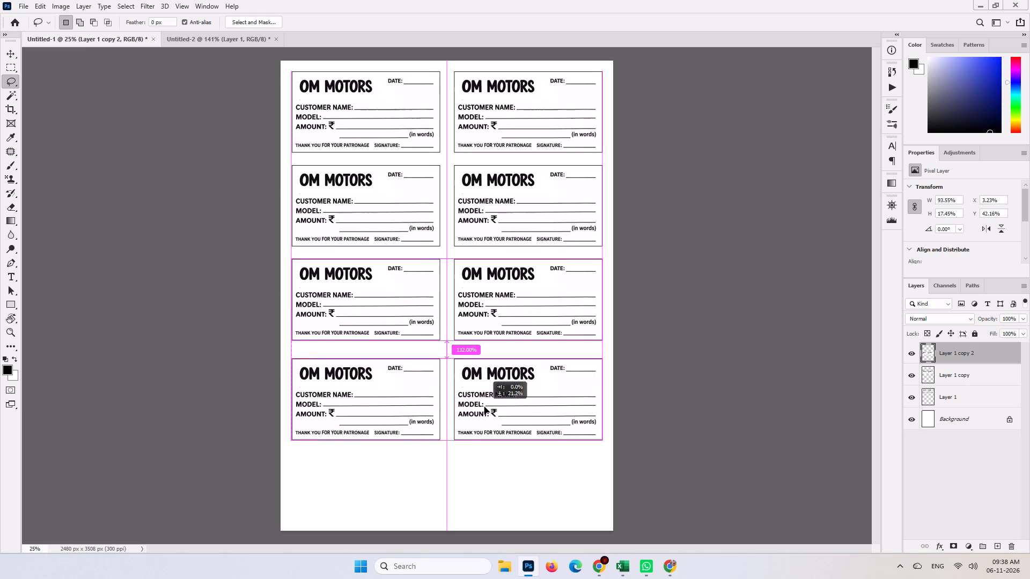
pyautogui.keyDown('ctrl'); pyautogui.keyDown('alt'); pyautogui.keyDown('shift'); pyautogui.moveTo(484, 407); pyautogui.dragTo(485, 401); pyautogui.keyUp('shift'); pyautogui.keyUp('alt'); pyautogui.keyUp('ctrl')
pyautogui.keyDown('ctrl'); pyautogui.keyDown('alt'); pyautogui.keyDown('shift'); pyautogui.moveTo(485, 403); pyautogui.dragTo(489, 489); pyautogui.keyUp('shift'); pyautogui.keyUp('alt'); pyautogui.keyUp('ctrl')
pyautogui.click(740, 335)
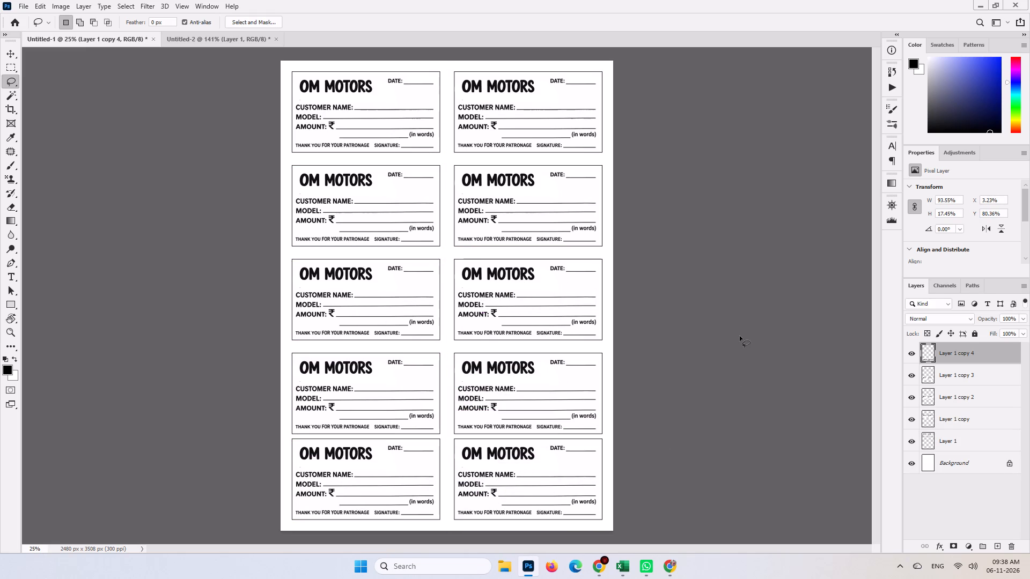
pyautogui.hotkey('ctrl', 'shift', 'e')
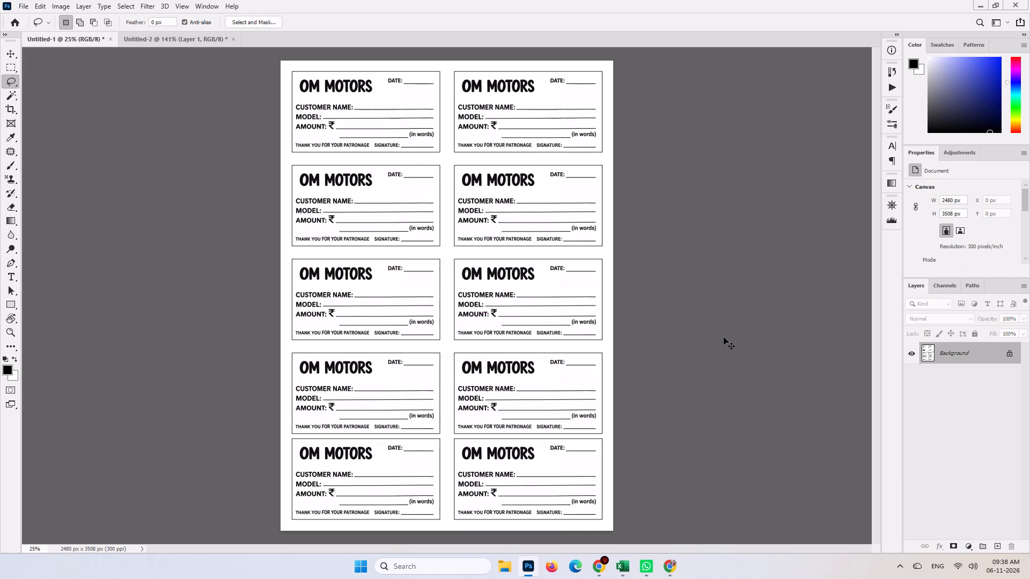
# Print 5 copies of the ten-slip sheet in portrait layout on the HP LaserJet Pro MFP M125-M126.
pyautogui.hotkey('ctrl', 'p')
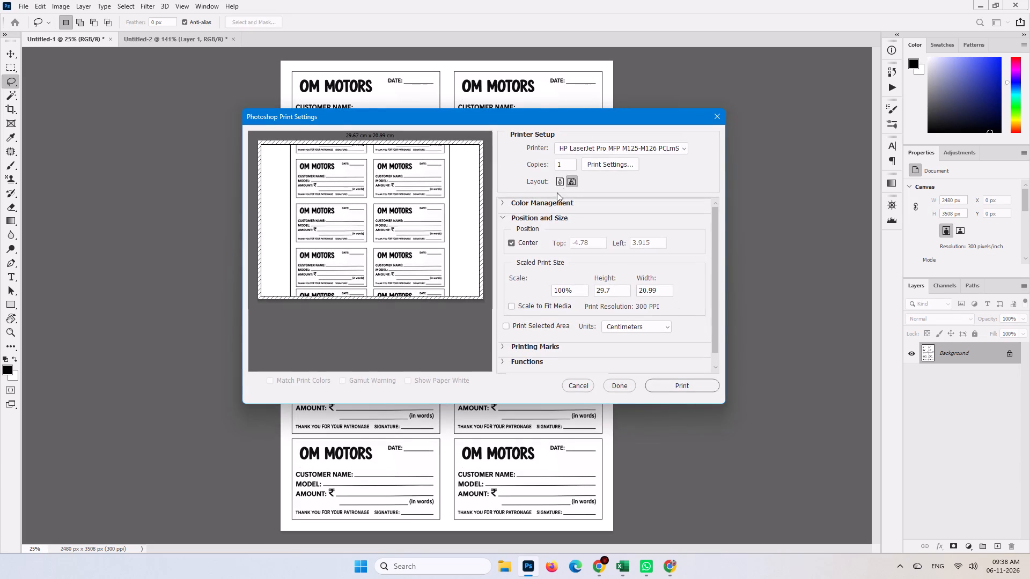
pyautogui.click(561, 176)
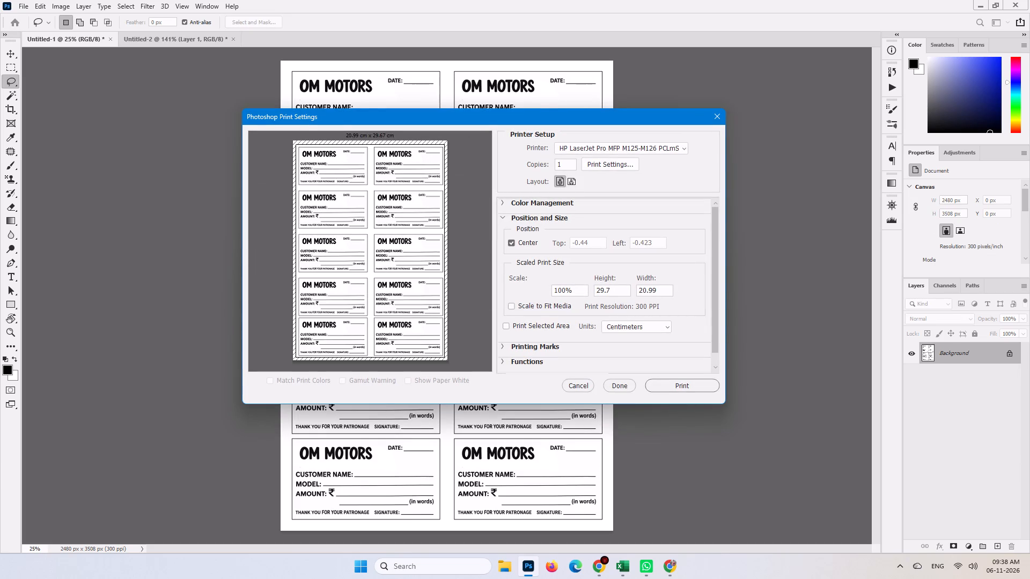
pyautogui.moveTo(572, 162); pyautogui.dragTo(527, 170)
pyautogui.press('5')
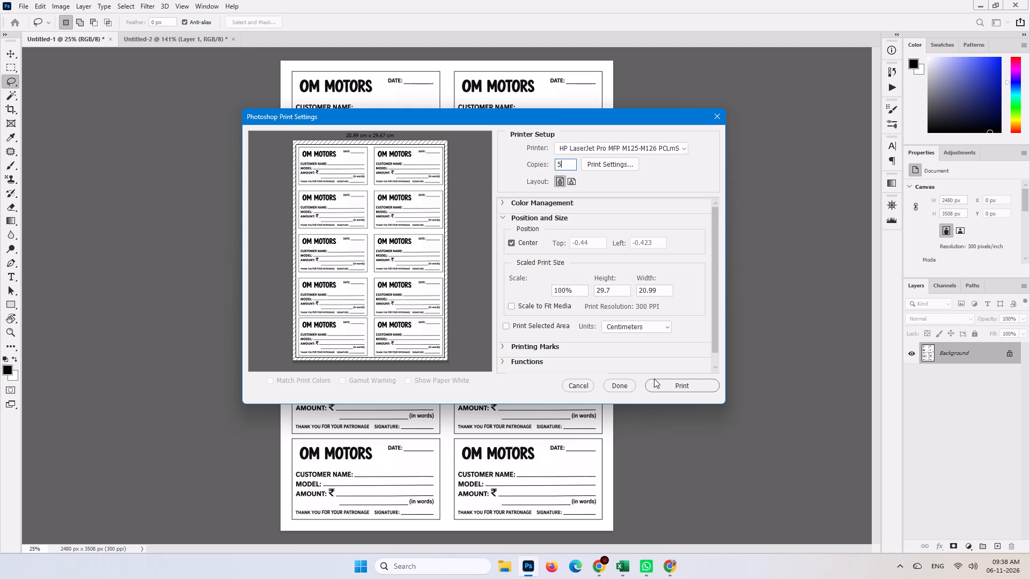
pyautogui.click(658, 379)
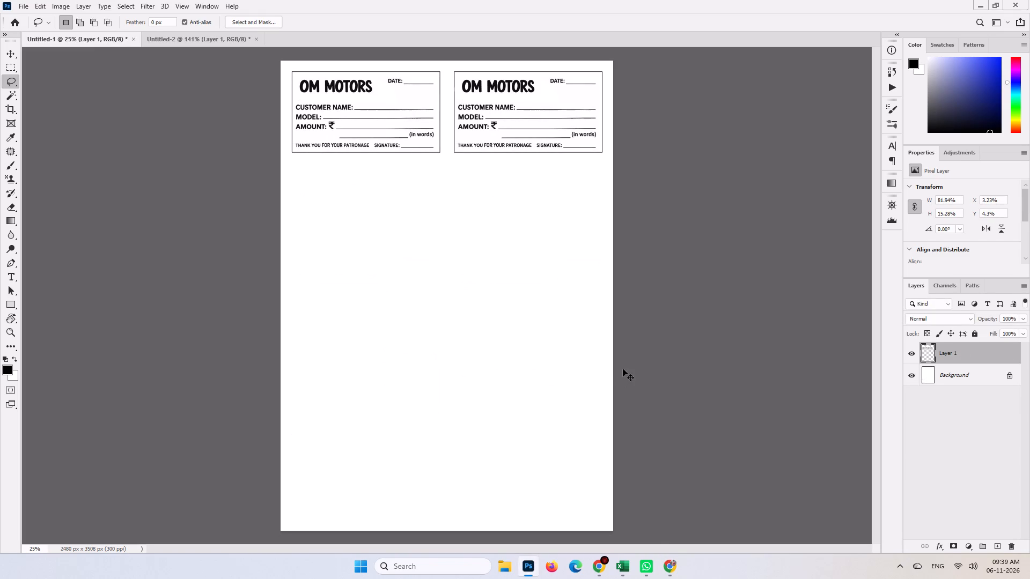
pyautogui.hotkey('ctrl', 'z')
pyautogui.hotkey('ctrl', 'z')
# Select and delete the slip's AMOUNT and (in words) lines, including the leftover top of the rupee symbol.
pyautogui.hotkey('ctrl', 'space')
pyautogui.hotkey('ctrl', 'space')
pyautogui.hotkey('ctrl', 'space')
pyautogui.hotkey('ctrl', 'space')
pyautogui.hotkey('ctrl', 'space')
pyautogui.hotkey('ctrl', 'space')
pyautogui.hotkey('ctrl', 'space')
pyautogui.hotkey('ctrl', 'space')
pyautogui.hotkey('ctrl', 'space')
pyautogui.hotkey('ctrl', 'space')
pyautogui.hotkey('ctrl', 'space')
pyautogui.keyDown('ctrl'); pyautogui.moveTo(304, 110); pyautogui.dragTo(357, 188); pyautogui.keyUp('ctrl')
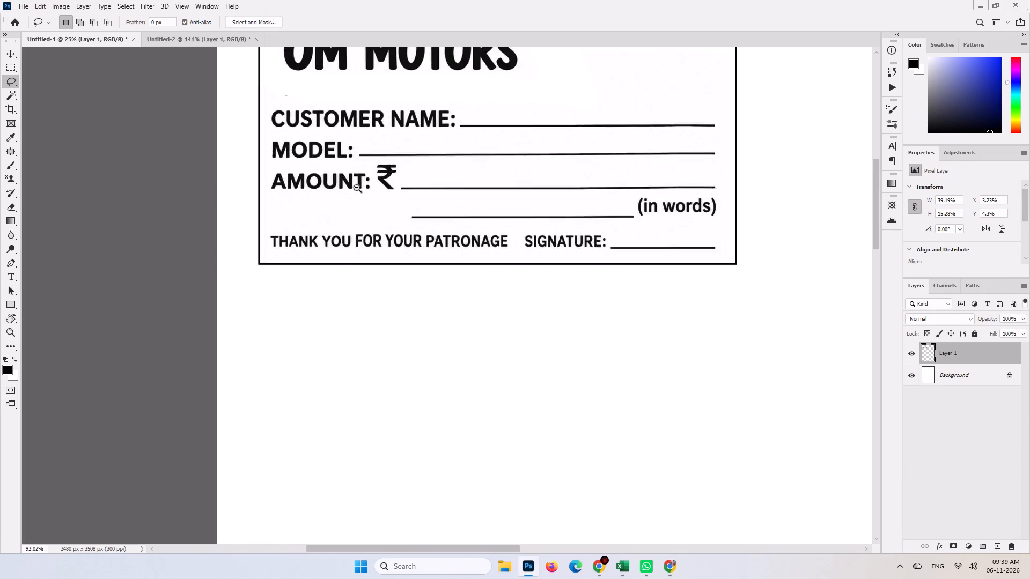
pyautogui.keyDown('ctrl'); pyautogui.moveTo(357, 188); pyautogui.dragTo(366, 204); pyautogui.keyUp('ctrl')
pyautogui.keyDown('alt'); pyautogui.click(488, 214); pyautogui.keyUp('alt')
pyautogui.keyDown('alt'); pyautogui.click(535, 217); pyautogui.keyUp('alt')
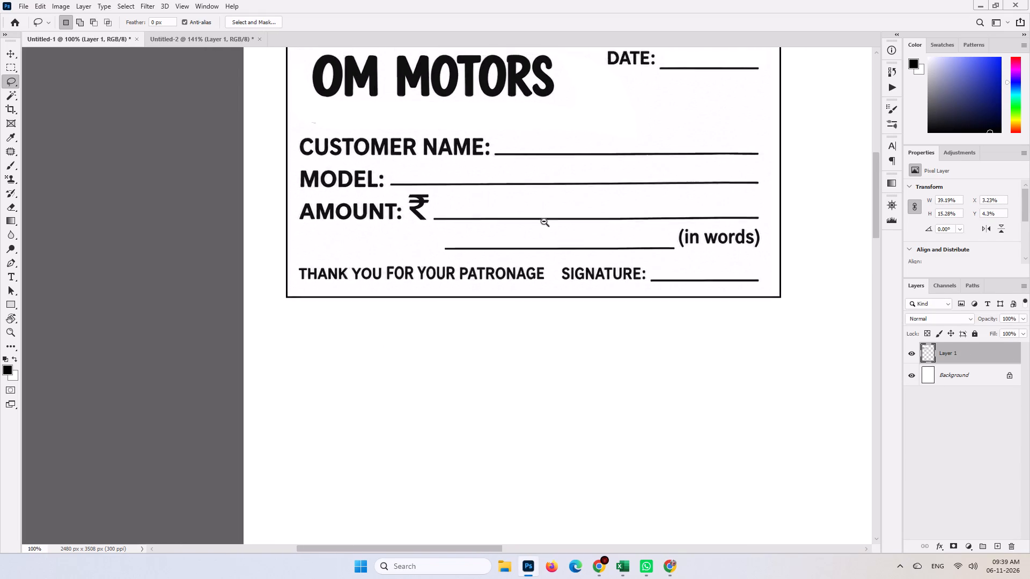
pyautogui.moveTo(525, 228); pyautogui.dragTo(486, 242)
pyautogui.press('m')
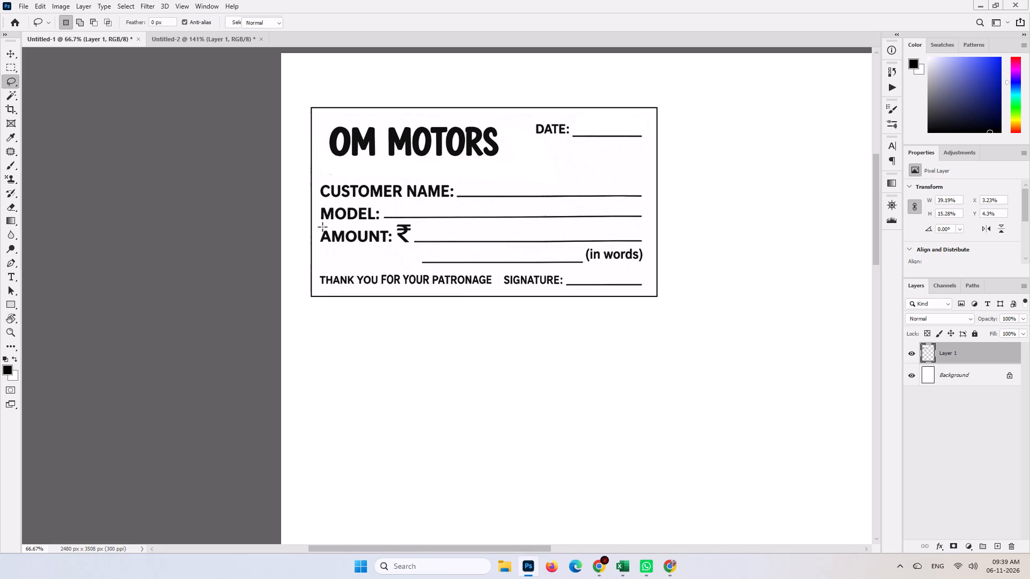
pyautogui.moveTo(319, 226); pyautogui.dragTo(650, 269)
pyautogui.press('Delete')
pyautogui.click(740, 202)
pyautogui.moveTo(389, 220); pyautogui.dragTo(411, 231)
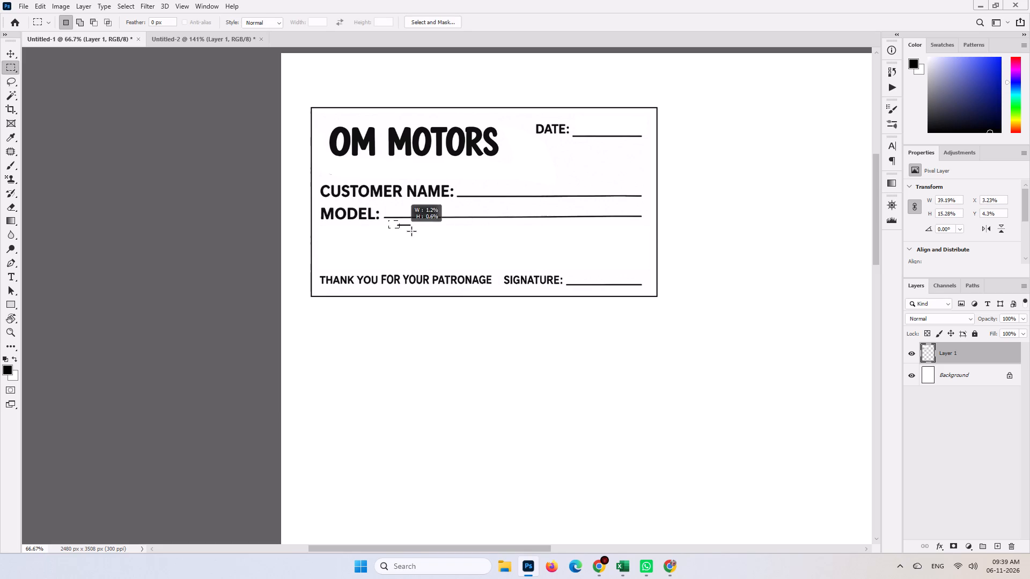
pyautogui.moveTo(411, 231); pyautogui.dragTo(417, 233)
pyautogui.press('Delete')
pyautogui.click(677, 209)
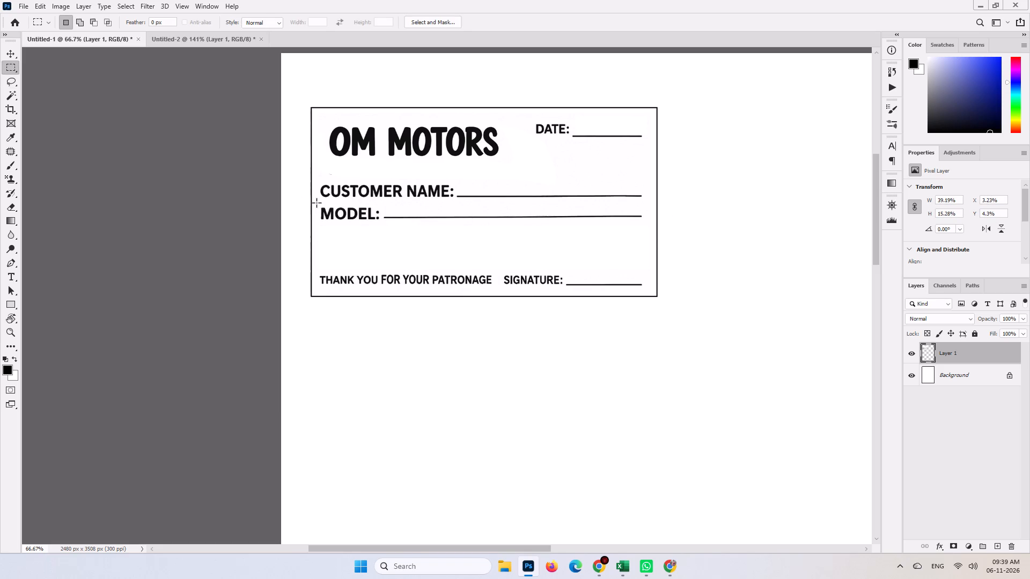
# Select the MODEL line and move it down into the freed space, with the selection at about Y 14.2%, and deselect.
pyautogui.moveTo(317, 203); pyautogui.dragTo(644, 234)
pyautogui.hotkey('ctrl', 'shift', 'Down')
pyautogui.hotkey('ctrl', 'shift', 'Down')
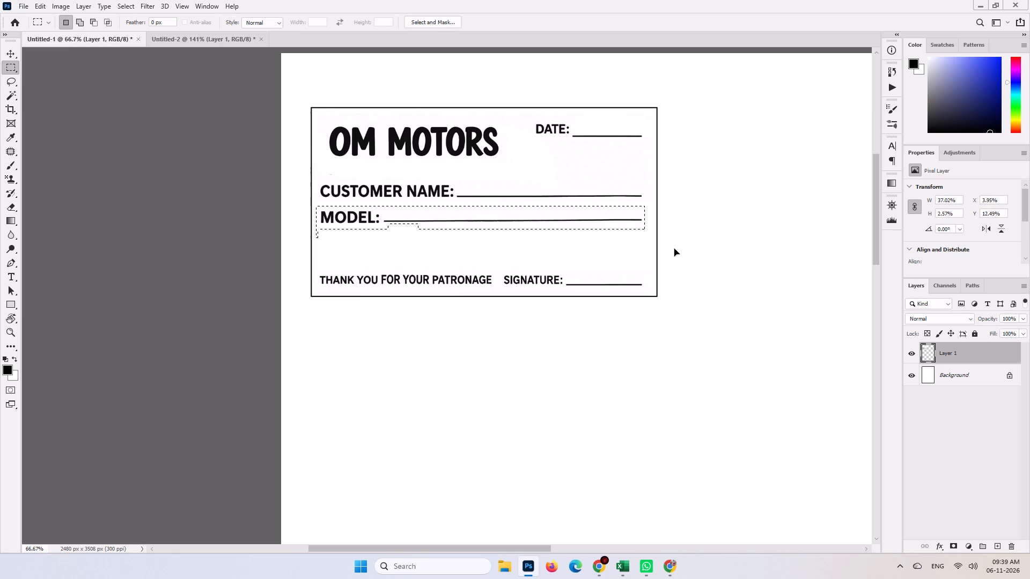
pyautogui.hotkey('ctrl', 'shift', 'Down')
pyautogui.hotkey('ctrl', 'shift', 'Down')
pyautogui.hotkey('ctrl', 'shift', 'Down')
pyautogui.hotkey('ctrl', 'shift', 'Down')
pyautogui.hotkey('ctrl', 'shift', 'Down')
pyautogui.hotkey('ctrl', 'shift', 'Down')
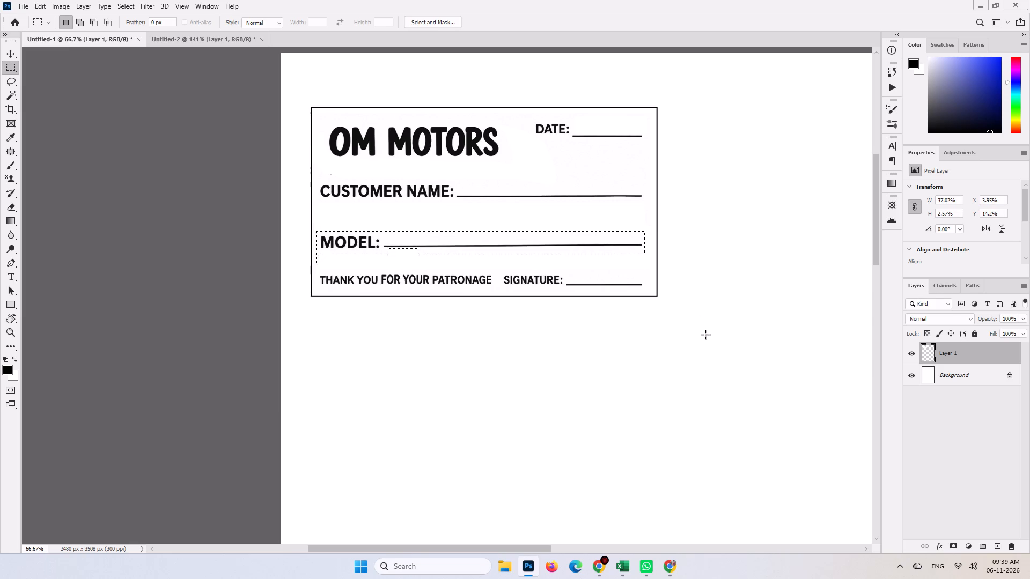
pyautogui.click(707, 335)
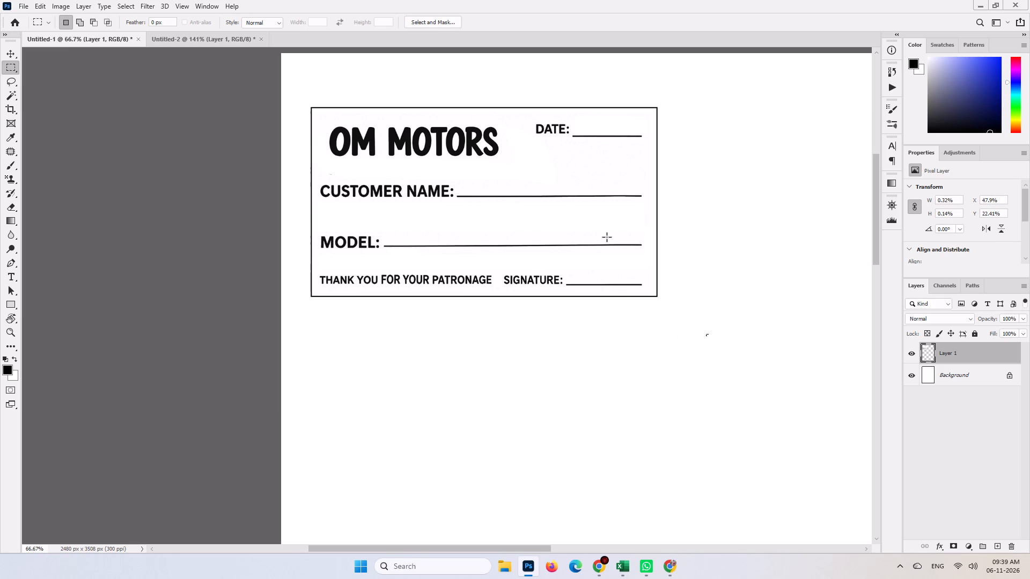
# Duplicate the shortened slip beside the original on the same row, leaving a narrow gap between them.
pyautogui.hotkey('alt', 'space')
pyautogui.hotkey('alt', 'space')
pyautogui.hotkey('alt', 'space')
pyautogui.hotkey('alt', 'space')
pyautogui.hotkey('alt', 'space')
pyautogui.hotkey('alt', 'space')
pyautogui.hotkey('alt', 'space')
pyautogui.keyDown('alt'); pyautogui.doubleClick(703, 199); pyautogui.keyUp('alt')
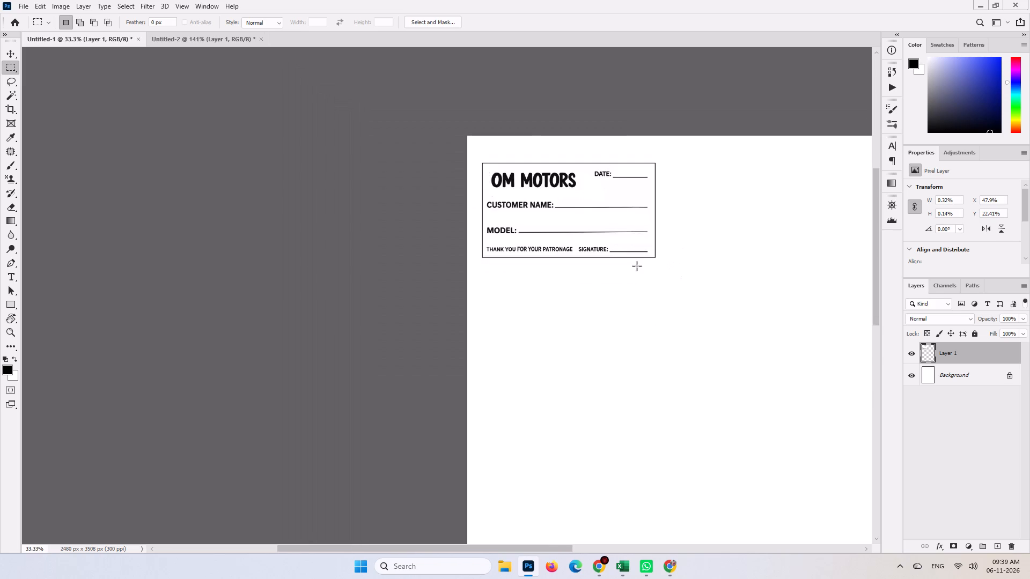
pyautogui.press('space')
pyautogui.keyDown('alt'); pyautogui.click(615, 274); pyautogui.keyUp('alt')
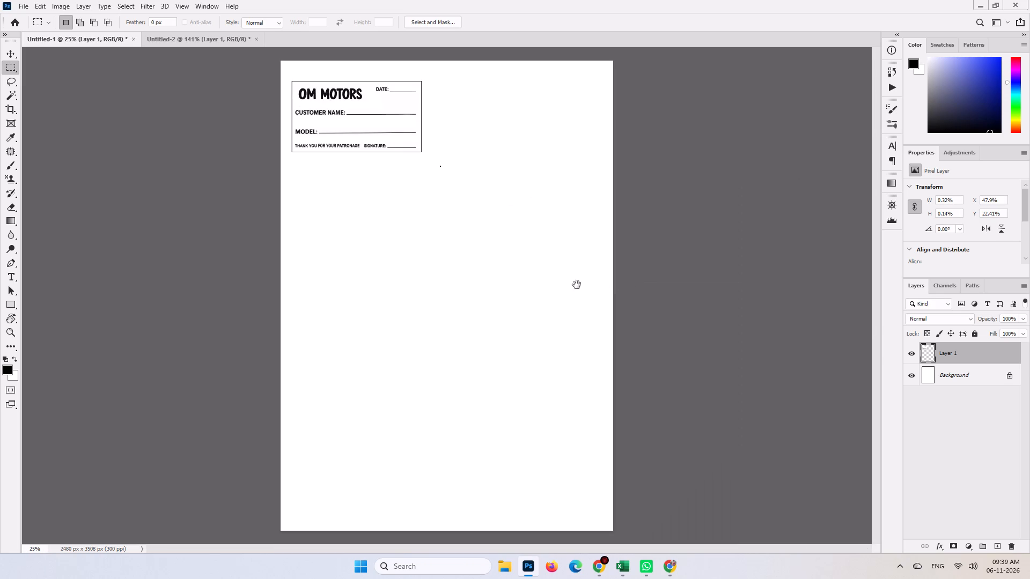
pyautogui.keyDown('ctrl'); pyautogui.keyDown('alt'); pyautogui.keyDown('shift'); pyautogui.moveTo(352, 115); pyautogui.dragTo(508, 124); pyautogui.keyUp('shift'); pyautogui.keyUp('alt'); pyautogui.keyUp('ctrl')
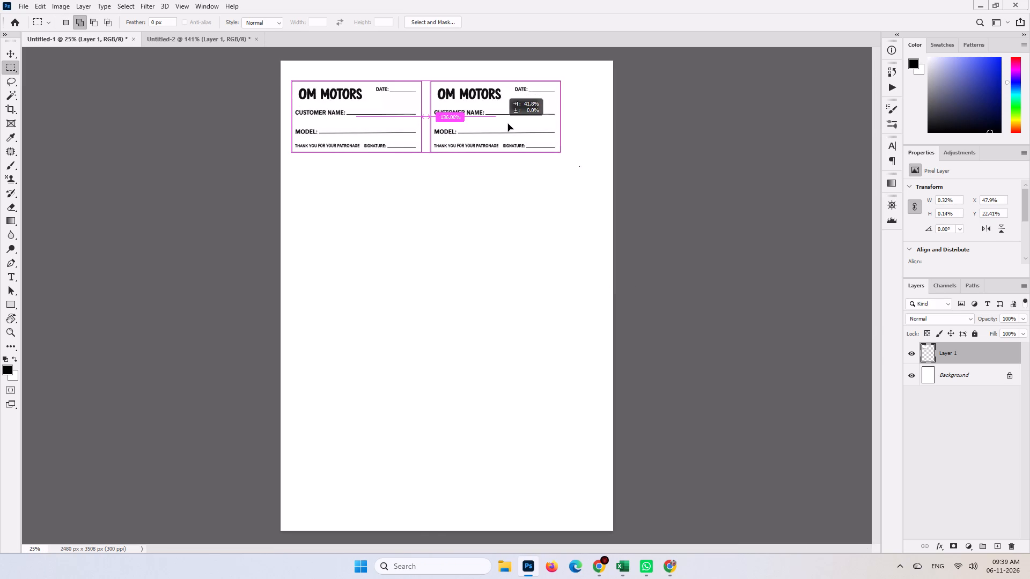
pyautogui.keyDown('ctrl'); pyautogui.keyDown('alt'); pyautogui.keyDown('shift'); pyautogui.moveTo(508, 124); pyautogui.dragTo(497, 124); pyautogui.keyUp('shift'); pyautogui.keyUp('alt'); pyautogui.keyUp('ctrl')
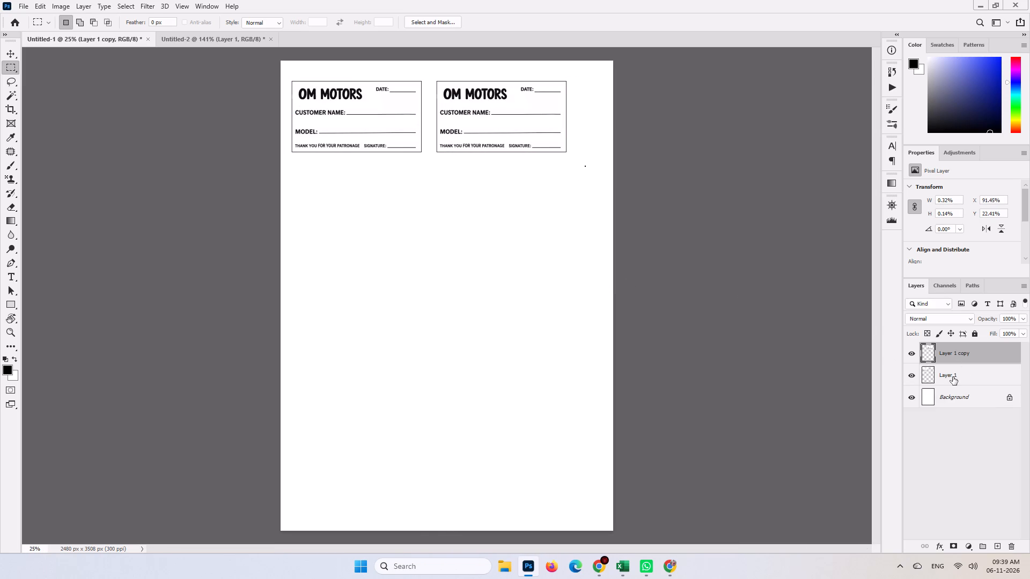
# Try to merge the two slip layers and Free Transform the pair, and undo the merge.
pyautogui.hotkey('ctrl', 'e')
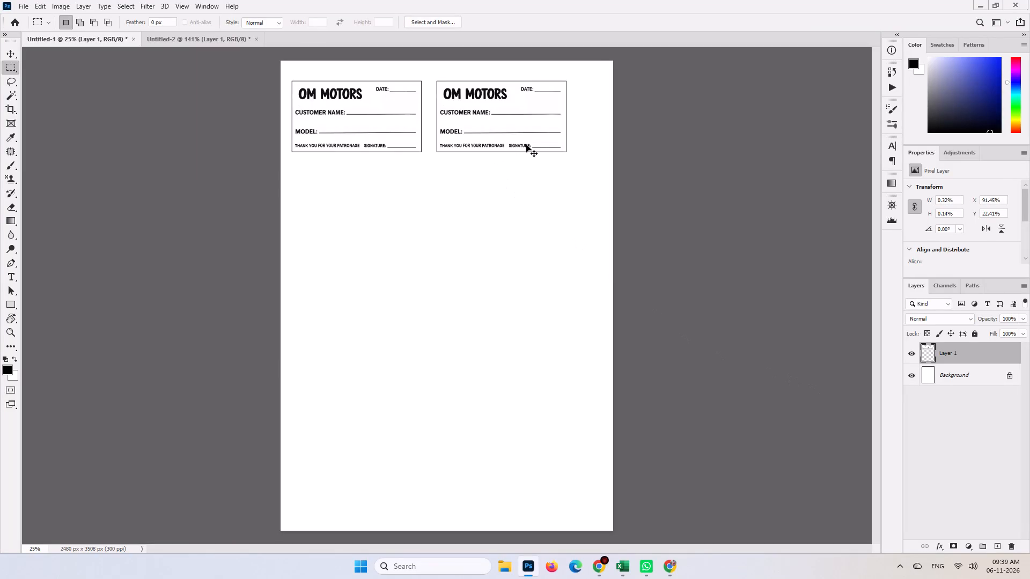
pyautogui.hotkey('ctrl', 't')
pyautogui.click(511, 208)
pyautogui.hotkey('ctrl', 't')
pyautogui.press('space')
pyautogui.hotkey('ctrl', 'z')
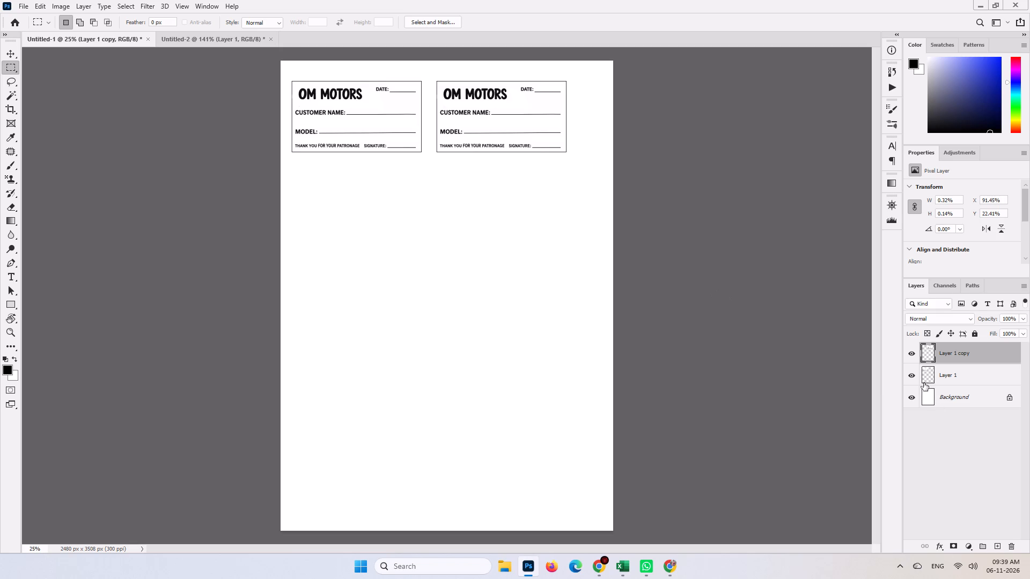
# Toggle the visibility of the two slip layers to check what each contains.
pyautogui.click(910, 369)
pyautogui.click(914, 354)
pyautogui.click(913, 376)
pyautogui.click(904, 351)
# Merge the two slip layers, deselect, and scale the pair up proportionally to about 93% of the page width.
pyautogui.hotkey('ctrl', 'e')
pyautogui.hotkey('ctrl', 't')
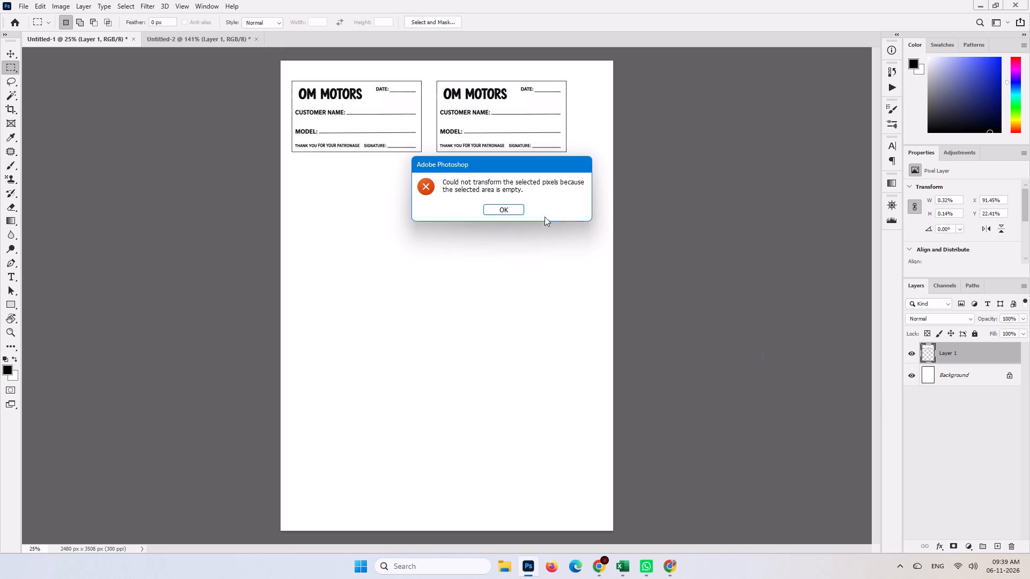
pyautogui.press('space')
pyautogui.hotkey('ctrl', 'd')
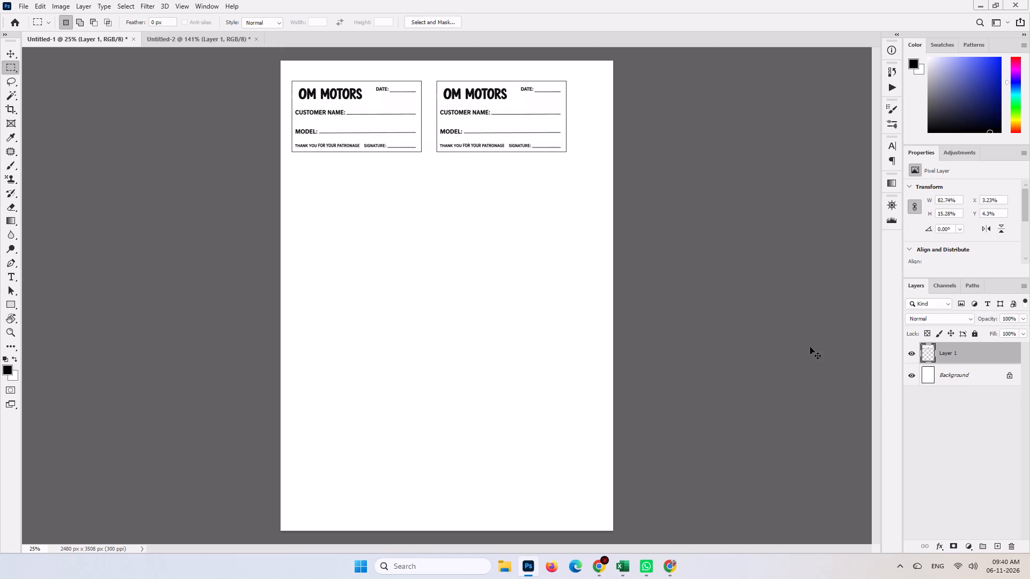
pyautogui.hotkey('ctrl', 't')
pyautogui.moveTo(569, 153); pyautogui.dragTo(598, 170)
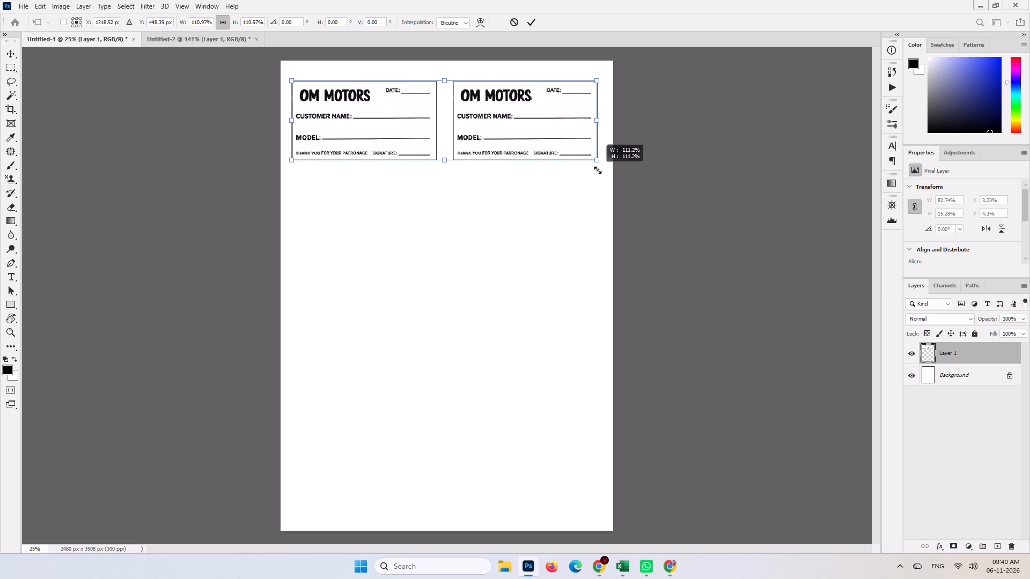
pyautogui.moveTo(598, 170); pyautogui.dragTo(602, 171)
pyautogui.press('Return')
# Duplicate the pair of slips down the page four times with narrow gaps, making five aligned rows.
pyautogui.keyDown('ctrl'); pyautogui.keyDown('alt'); pyautogui.keyDown('shift'); pyautogui.moveTo(496, 142); pyautogui.dragTo(498, 242); pyautogui.keyUp('shift'); pyautogui.keyUp('alt'); pyautogui.keyUp('ctrl')
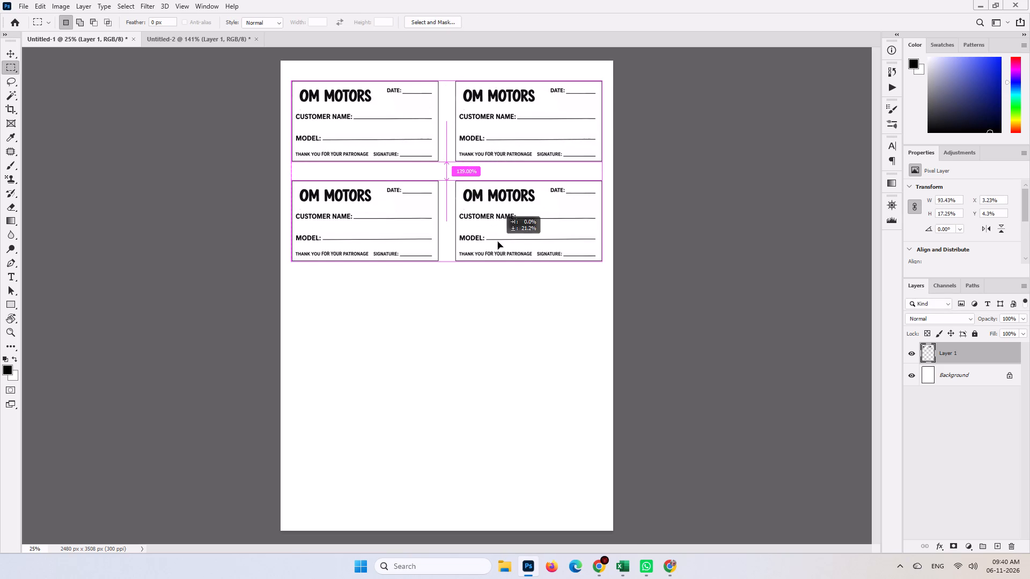
pyautogui.keyDown('ctrl'); pyautogui.keyDown('alt'); pyautogui.keyDown('shift'); pyautogui.moveTo(498, 242); pyautogui.dragTo(498, 235); pyautogui.keyUp('shift'); pyautogui.keyUp('alt'); pyautogui.keyUp('ctrl')
pyautogui.keyDown('ctrl'); pyautogui.keyDown('alt'); pyautogui.keyDown('shift'); pyautogui.moveTo(498, 234); pyautogui.dragTo(505, 326); pyautogui.keyUp('shift'); pyautogui.keyUp('alt'); pyautogui.keyUp('ctrl')
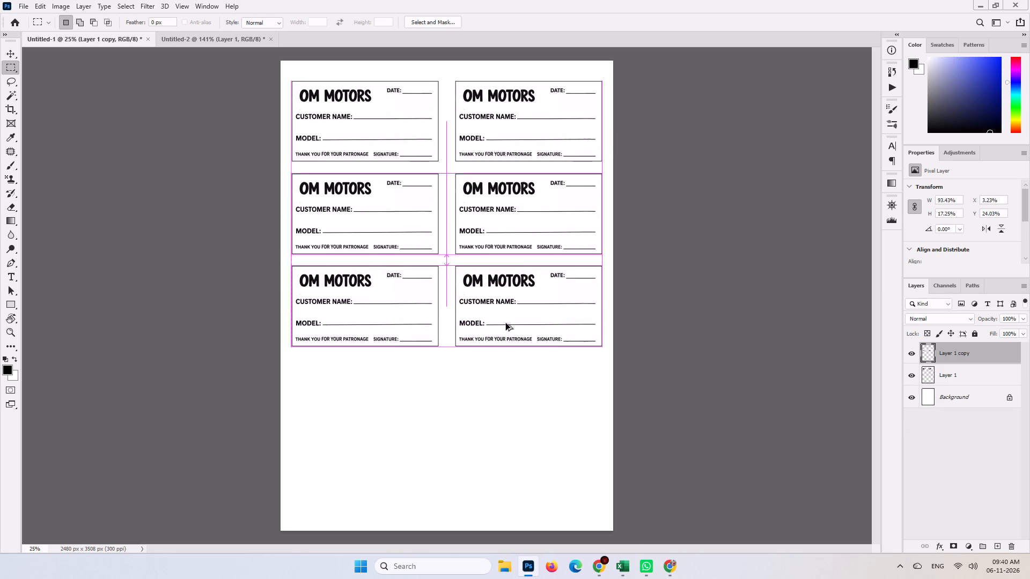
pyautogui.keyDown('ctrl'); pyautogui.keyDown('alt'); pyautogui.keyDown('shift'); pyautogui.moveTo(506, 324); pyautogui.dragTo(503, 415); pyautogui.keyUp('shift'); pyautogui.keyUp('alt'); pyautogui.keyUp('ctrl')
pyautogui.keyDown('ctrl'); pyautogui.keyDown('alt'); pyautogui.keyDown('shift'); pyautogui.moveTo(503, 414); pyautogui.dragTo(507, 492); pyautogui.keyUp('shift'); pyautogui.keyUp('alt'); pyautogui.keyUp('ctrl')
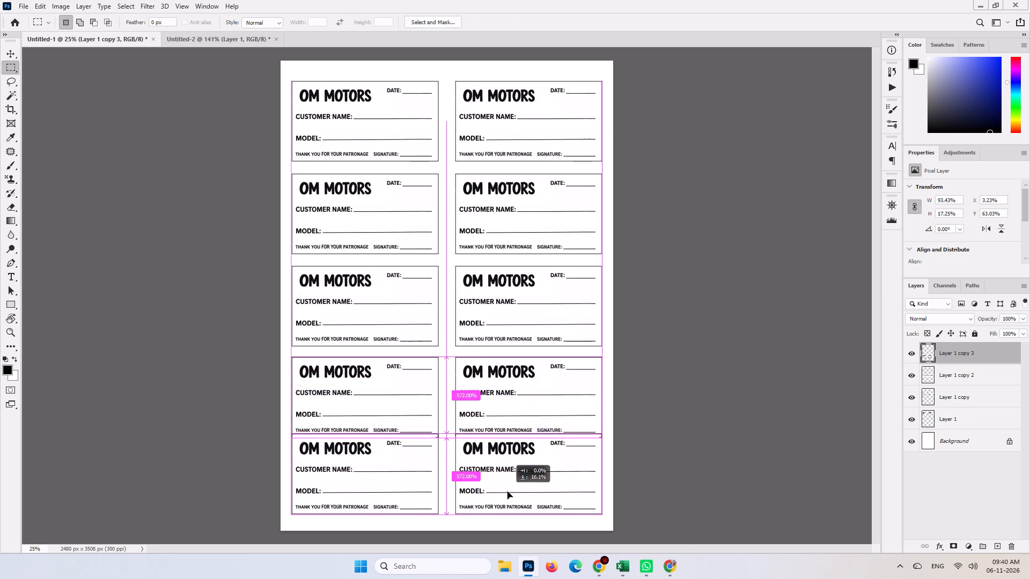
pyautogui.keyDown('ctrl'); pyautogui.keyDown('alt'); pyautogui.keyDown('shift'); pyautogui.moveTo(507, 492); pyautogui.dragTo(507, 501); pyautogui.keyUp('shift'); pyautogui.keyUp('alt'); pyautogui.keyUp('ctrl')
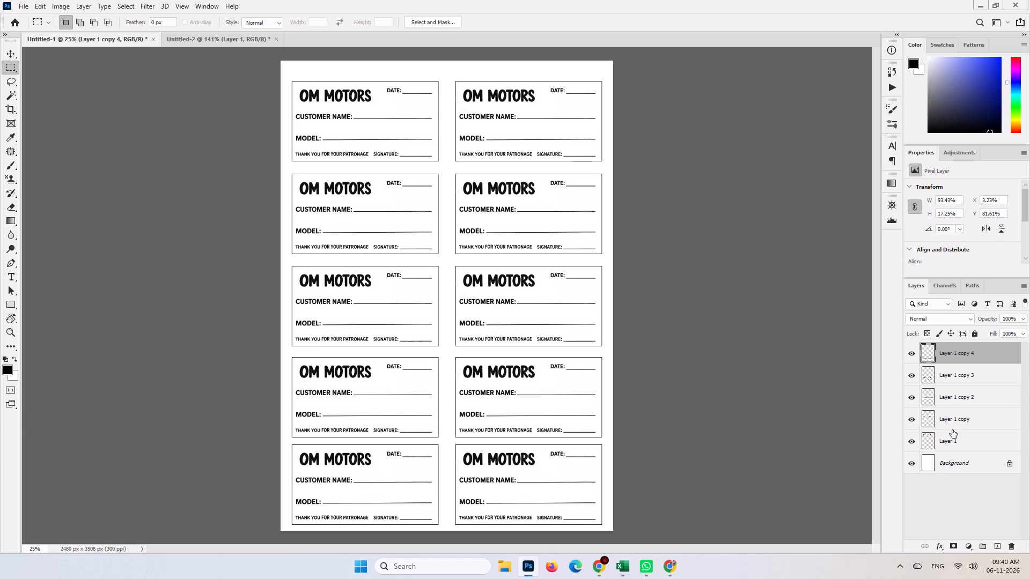
# Select all five slip layers, shift them up to about Y 3.16%, and merge them into one layer.
pyautogui.keyDown('shift'); pyautogui.click(947, 442); pyautogui.keyUp('shift')
pyautogui.hotkey('ctrl', 'shift', 'Up')
pyautogui.hotkey('ctrl', 'shift', 'Up')
pyautogui.hotkey('ctrl', 'shift', 'Up')
pyautogui.hotkey('ctrl', 'shift', 'Up')
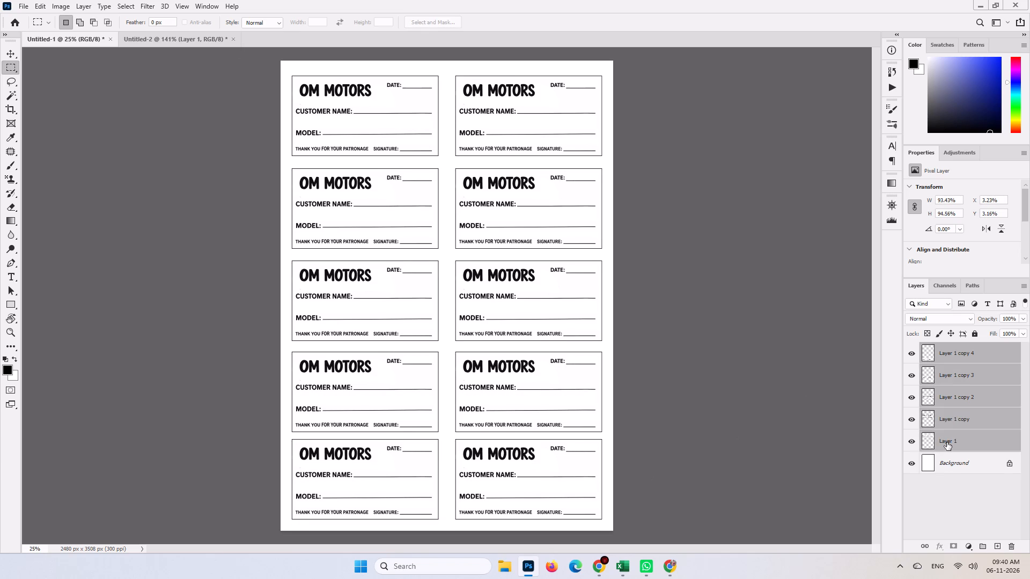
pyautogui.hotkey('ctrl', 'e')
# Print 5 copies of the slip sheet in portrait layout on the HP LaserJet Pro.
pyautogui.hotkey('ctrl', 'p')
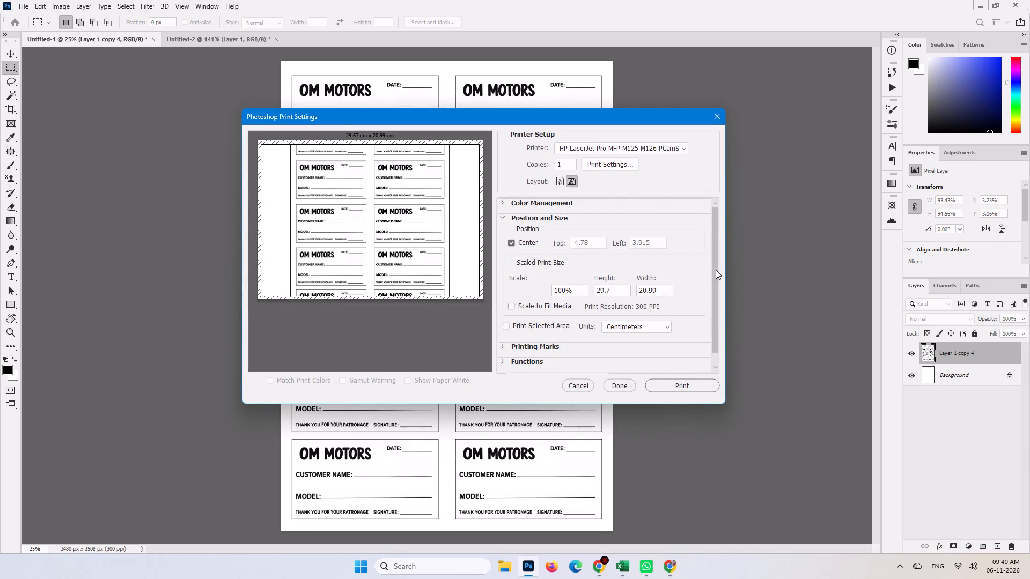
pyautogui.click(550, 179)
pyautogui.click(556, 183)
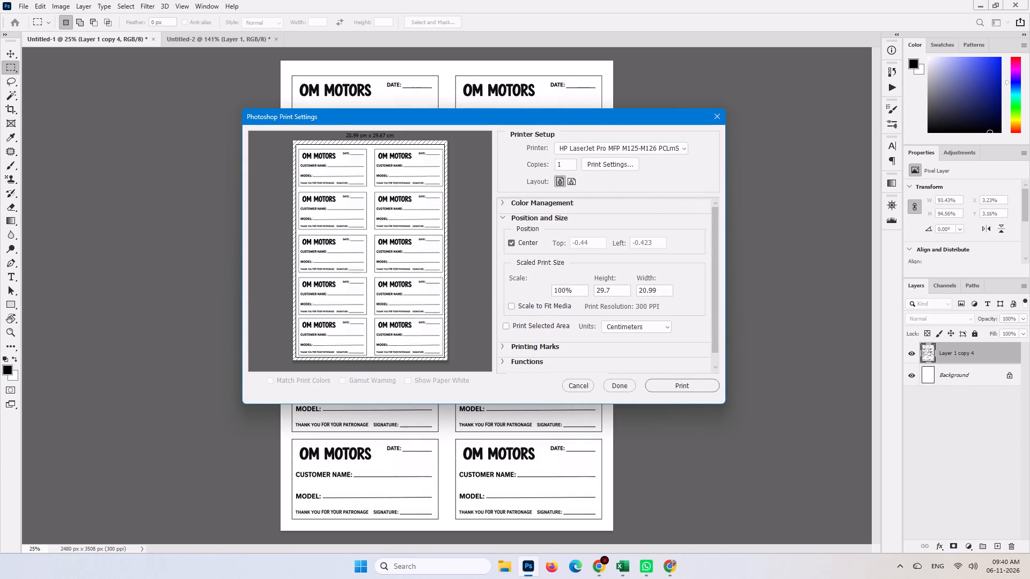
pyautogui.moveTo(567, 162); pyautogui.dragTo(514, 173)
pyautogui.press('5')
pyautogui.scroll(1, 514, 174)
pyautogui.click(666, 384)
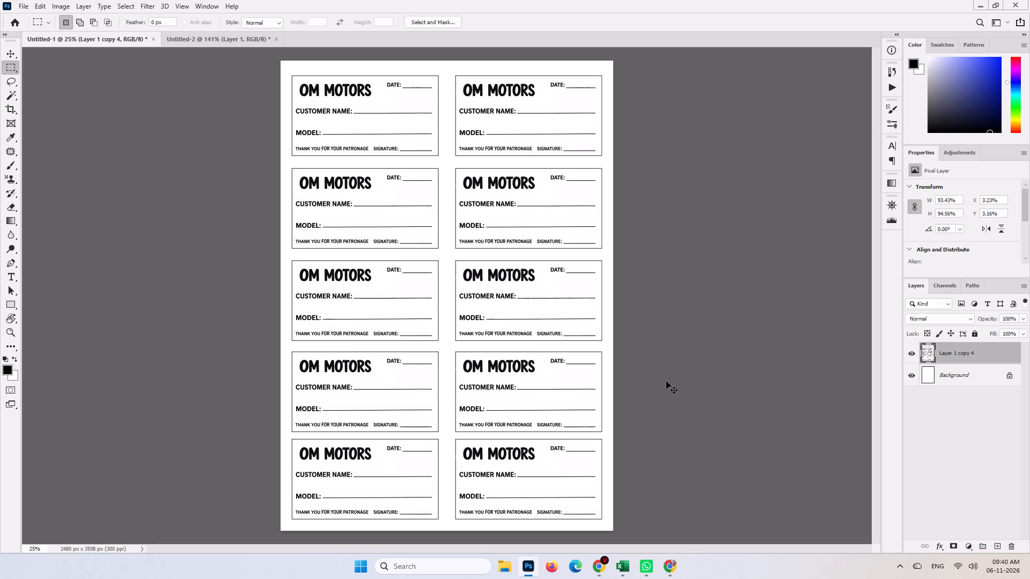
# Export the sheet for web as a Medium JPEG at quality 40, saved to the Desktop as Untitled-1.
pyautogui.hotkey('ctrl', 'alt', 'shift', 's')
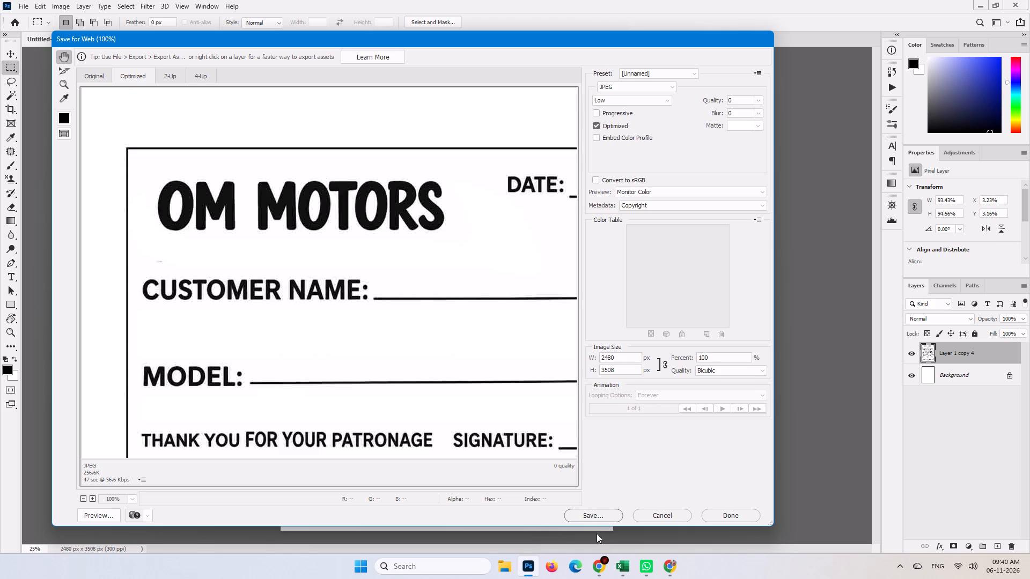
pyautogui.moveTo(712, 104); pyautogui.dragTo(725, 103)
pyautogui.moveTo(717, 100); pyautogui.dragTo(738, 100)
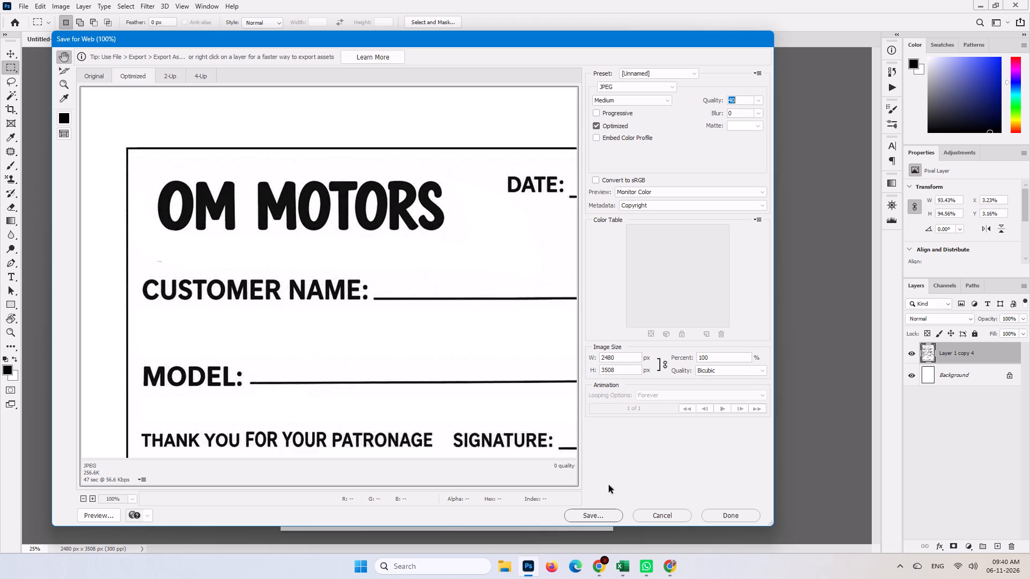
pyautogui.click(598, 510)
pyautogui.click(314, 143)
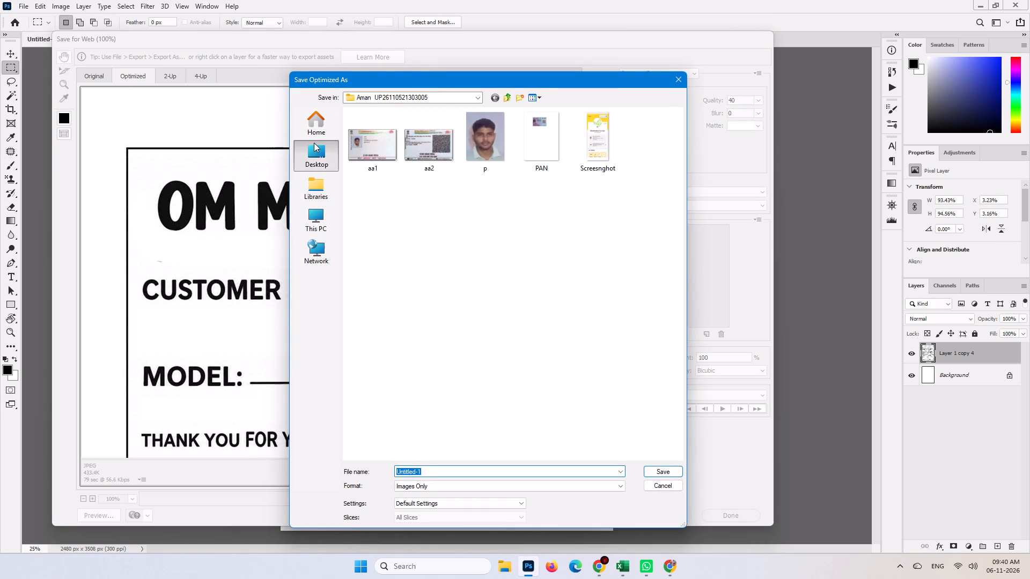
pyautogui.doubleClick(418, 148)
pyautogui.click(656, 470)
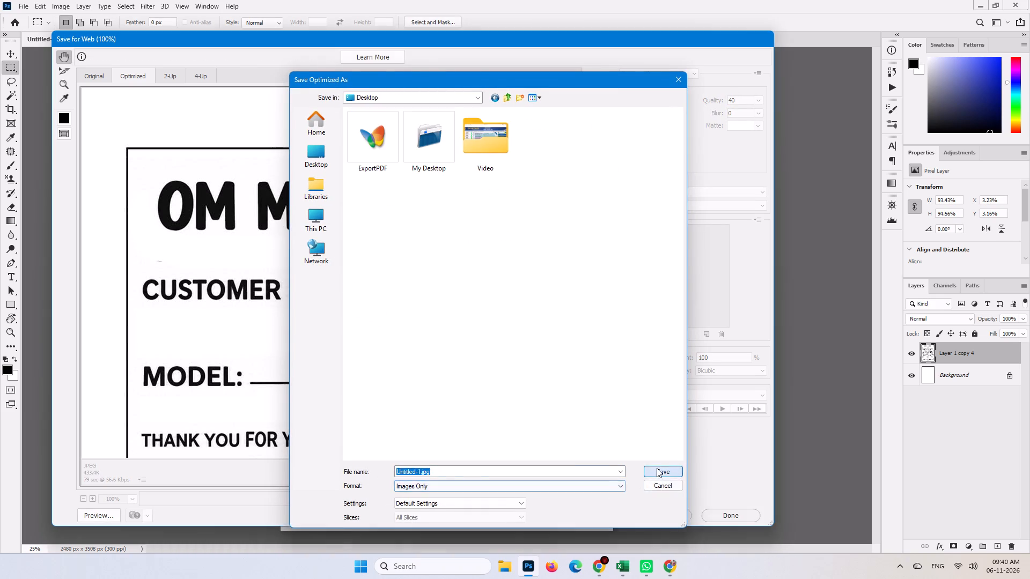
# Undo the sheet edits back to the single original slip with its AMOUNT lines, and clear the remaining selection.
pyautogui.hotkey('ctrl', 'z')
pyautogui.hotkey('ctrl', 'z')
pyautogui.hotkey('ctrl', 'z')
pyautogui.hotkey('ctrl', 'z')
pyautogui.hotkey('ctrl', 'z')
pyautogui.hotkey('ctrl', 'z')
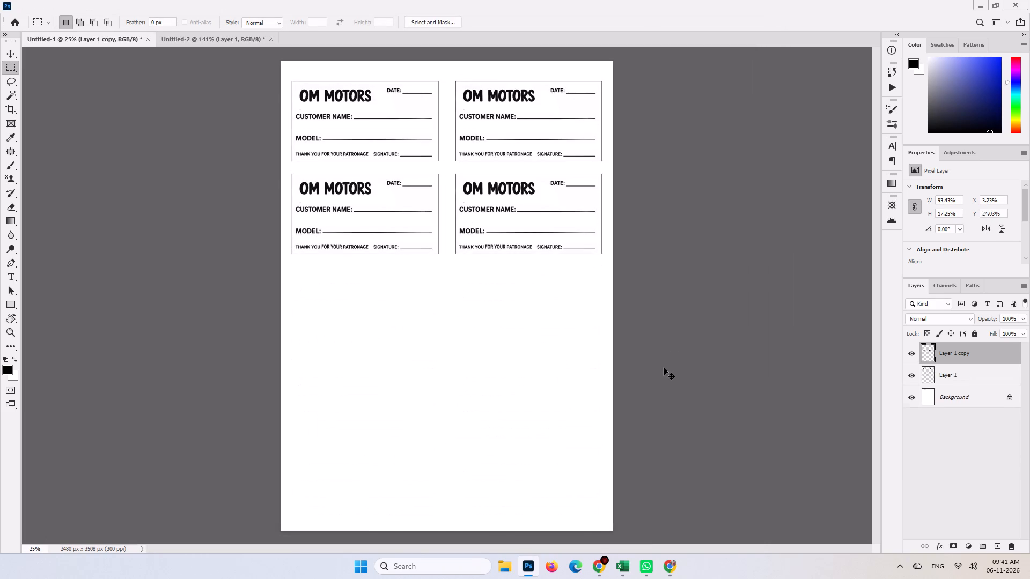
pyautogui.hotkey('ctrl', 'z')
pyautogui.hotkey('ctrl', 'z')
pyautogui.hotkey('ctrl', 'z')
pyautogui.hotkey('ctrl', 'z')
pyautogui.hotkey('ctrl', 'z')
pyautogui.hotkey('ctrl', 'z')
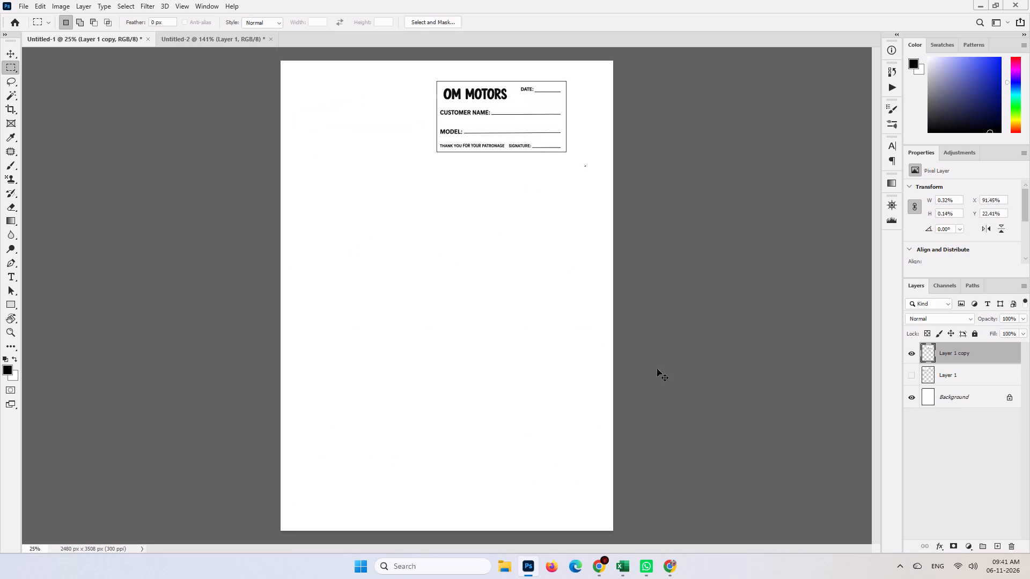
pyautogui.hotkey('ctrl', 'z')
pyautogui.hotkey('ctrl', 'z')
pyautogui.hotkey('ctrl', 'z')
pyautogui.hotkey('ctrl', 'z')
pyautogui.hotkey('ctrl', 'z')
pyautogui.hotkey('ctrl', 'z')
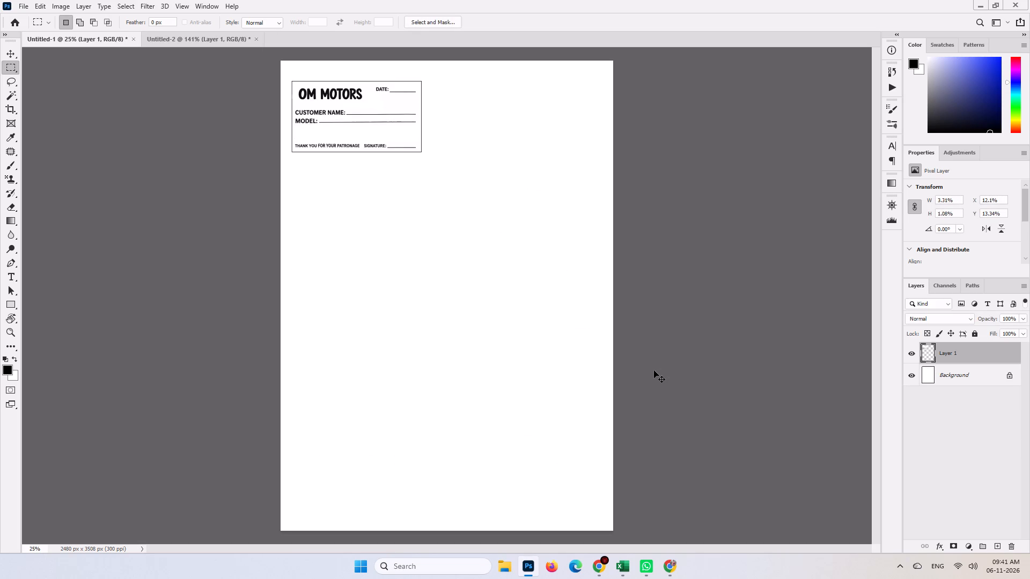
pyautogui.hotkey('ctrl', 'z')
pyautogui.hotkey('ctrl', 'z')
pyautogui.hotkey('ctrl', 'z')
pyautogui.hotkey('ctrl', 'z')
pyautogui.hotkey('ctrl', 'z')
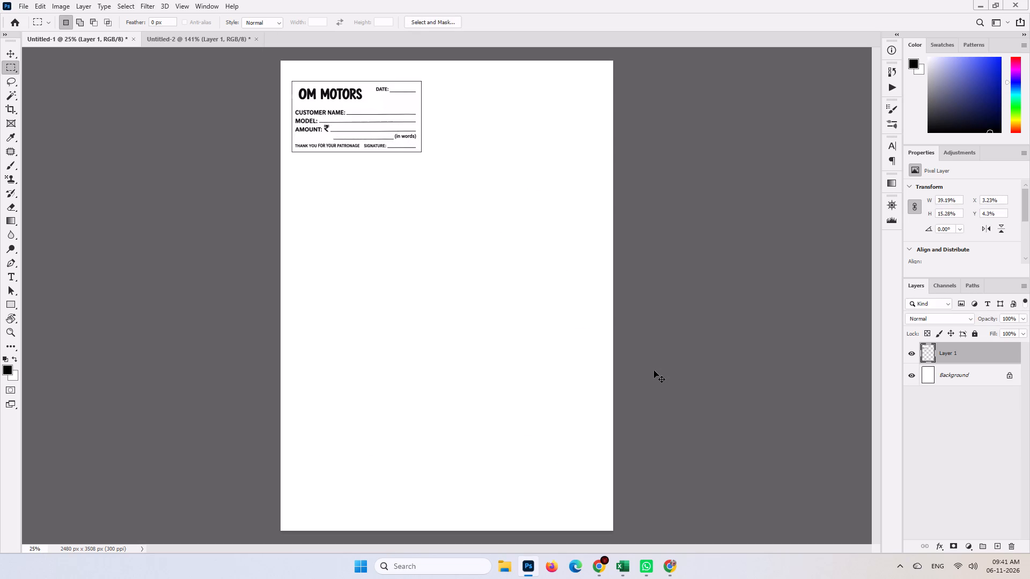
pyautogui.hotkey('ctrl', 'z')
pyautogui.click(493, 260)
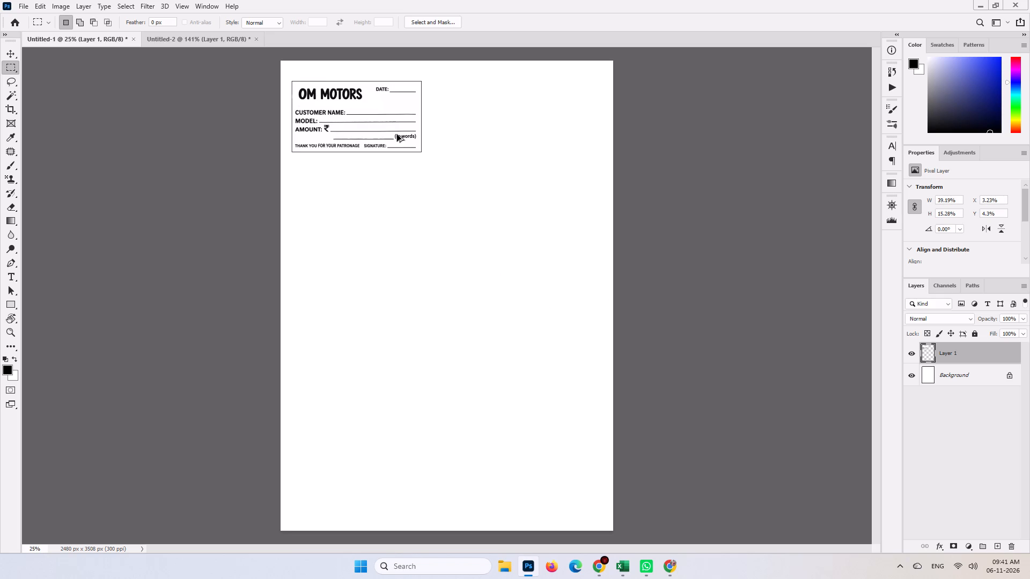
# Duplicate the slip with AMOUNT lines beside the original on the same row, at about X 45.3%.
pyautogui.keyDown('ctrl'); pyautogui.keyDown('alt'); pyautogui.keyDown('shift'); pyautogui.moveTo(396, 135); pyautogui.dragTo(536, 144); pyautogui.keyUp('shift'); pyautogui.keyUp('alt'); pyautogui.keyUp('ctrl')
pyautogui.click(533, 228)
pyautogui.hotkey('ctrl', 'r')
pyautogui.hotkey('ctrl', 't')
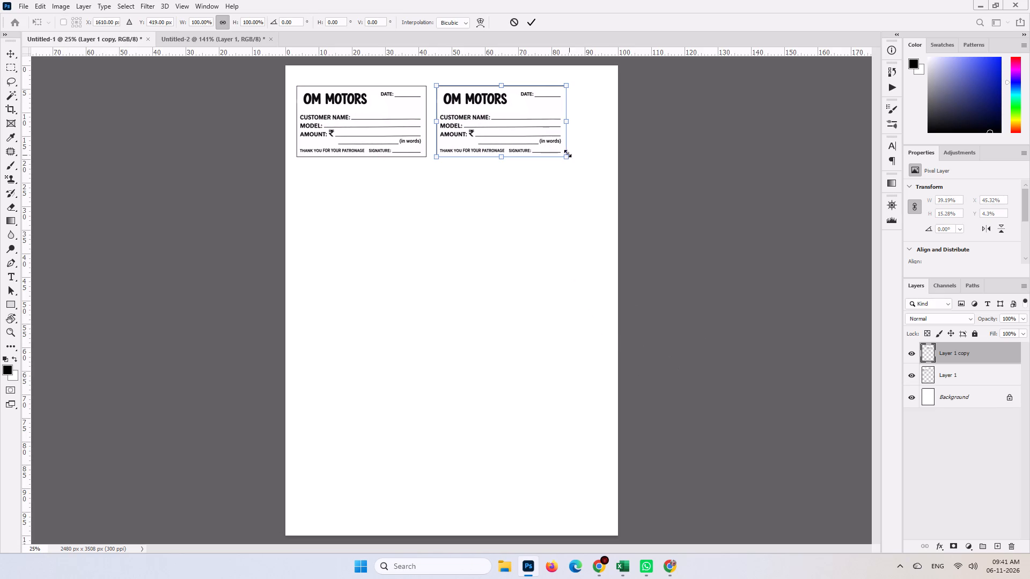
pyautogui.press('Return')
pyautogui.click(647, 284)
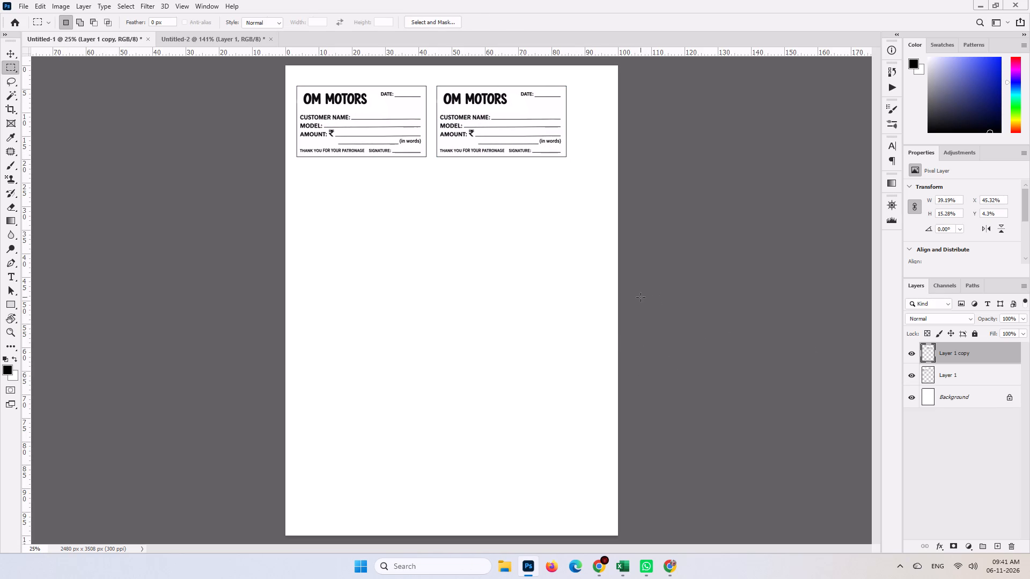
# Merge the two slip layers and scale the pair up proportionally to about 115%.
pyautogui.hotkey('ctrl', 'e')
pyautogui.hotkey('ctrl', 't')
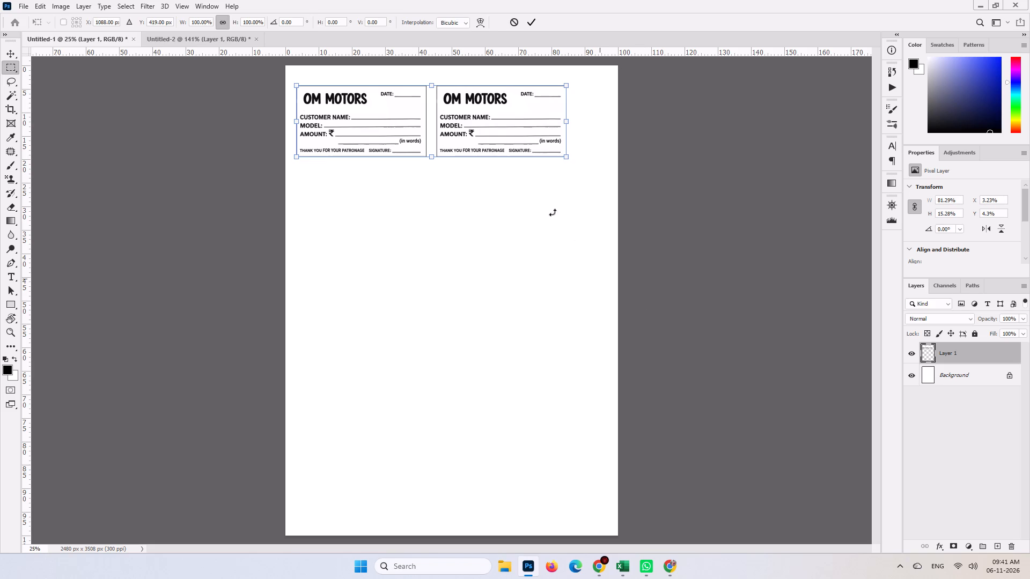
pyautogui.keyDown('shift'); pyautogui.moveTo(569, 159); pyautogui.dragTo(606, 175); pyautogui.keyUp('shift')
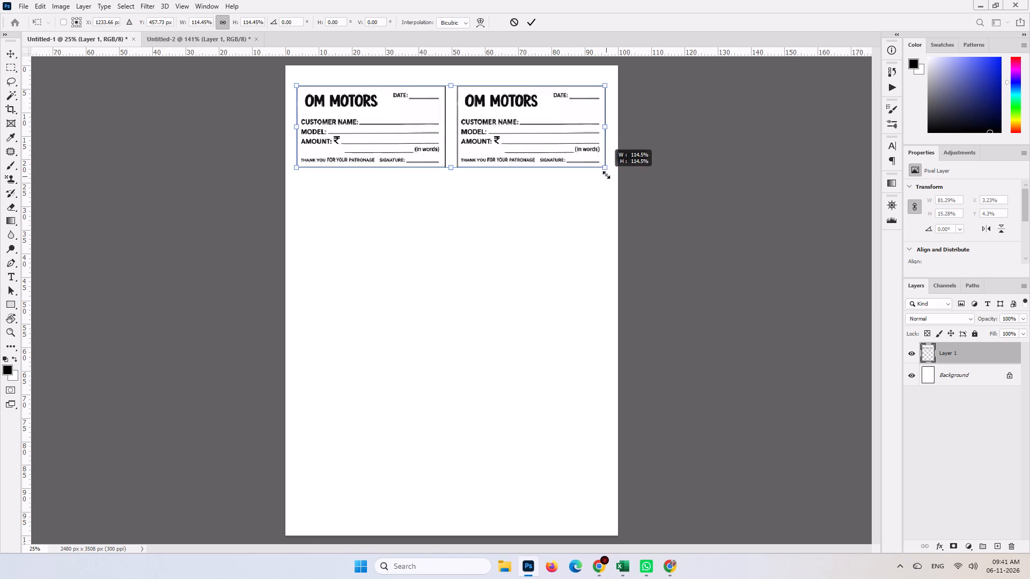
pyautogui.keyDown('shift'); pyautogui.moveTo(606, 175); pyautogui.dragTo(608, 172); pyautogui.keyUp('shift')
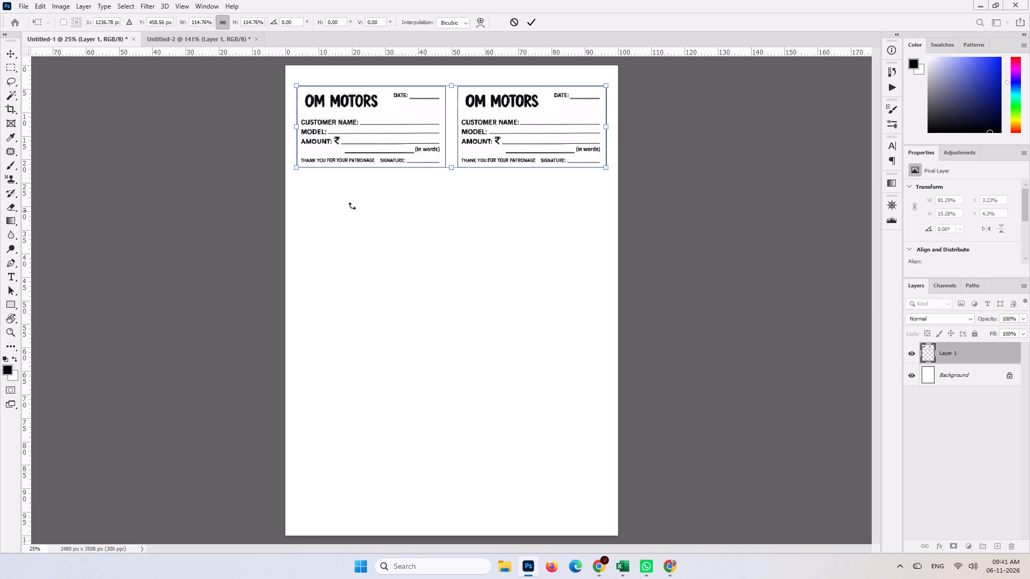
pyautogui.press('Return')
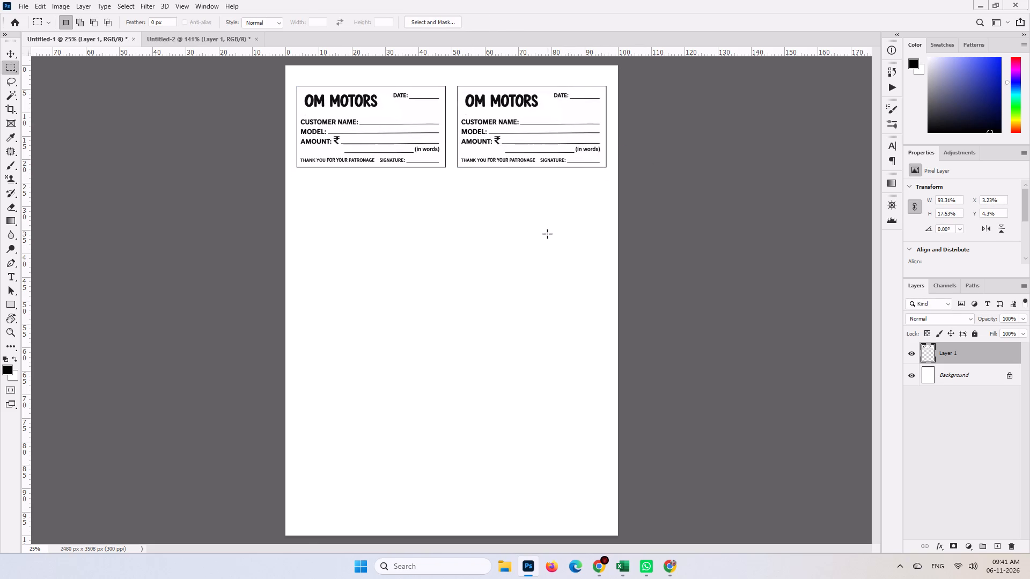
# Duplicate the enlarged pair down the page to make five rows of slips, and merge all visible layers.
pyautogui.keyDown('ctrl'); pyautogui.keyDown('alt'); pyautogui.keyDown('shift'); pyautogui.moveTo(458, 146); pyautogui.dragTo(464, 237); pyautogui.keyUp('shift'); pyautogui.keyUp('alt'); pyautogui.keyUp('ctrl')
pyautogui.keyDown('ctrl'); pyautogui.keyDown('alt'); pyautogui.keyDown('shift'); pyautogui.moveTo(464, 241); pyautogui.dragTo(461, 336); pyautogui.keyUp('shift'); pyautogui.keyUp('alt'); pyautogui.keyUp('ctrl')
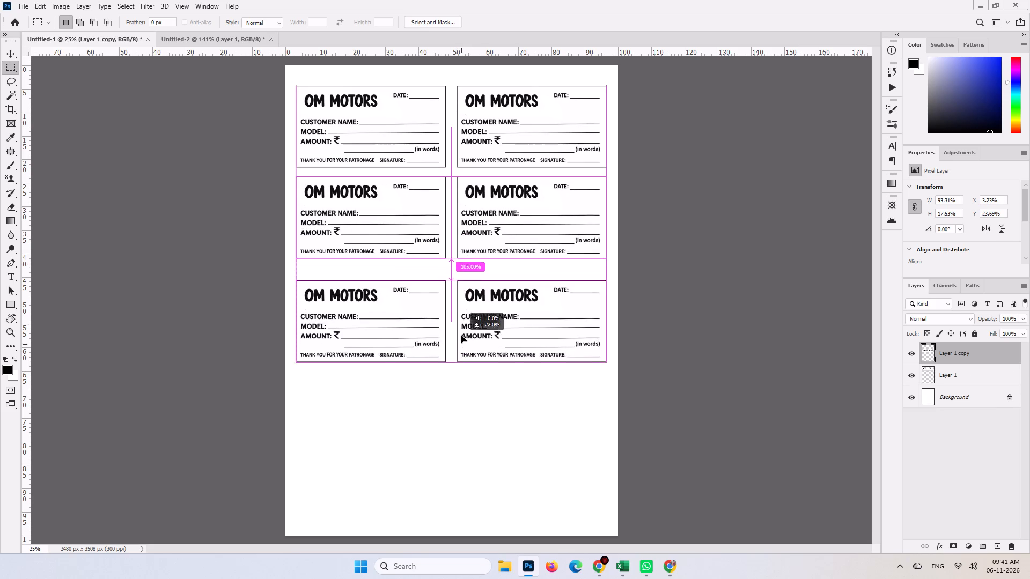
pyautogui.keyDown('ctrl'); pyautogui.keyDown('alt'); pyautogui.keyDown('shift'); pyautogui.moveTo(461, 336); pyautogui.dragTo(461, 332); pyautogui.keyUp('shift'); pyautogui.keyUp('alt'); pyautogui.keyUp('ctrl')
pyautogui.keyDown('ctrl'); pyautogui.keyDown('alt'); pyautogui.keyDown('shift'); pyautogui.moveTo(461, 328); pyautogui.dragTo(464, 418); pyautogui.keyUp('shift'); pyautogui.keyUp('alt'); pyautogui.keyUp('ctrl')
pyautogui.keyDown('ctrl'); pyautogui.keyDown('alt'); pyautogui.keyDown('shift'); pyautogui.moveTo(465, 419); pyautogui.dragTo(460, 509); pyautogui.keyUp('shift'); pyautogui.keyUp('alt'); pyautogui.keyUp('ctrl')
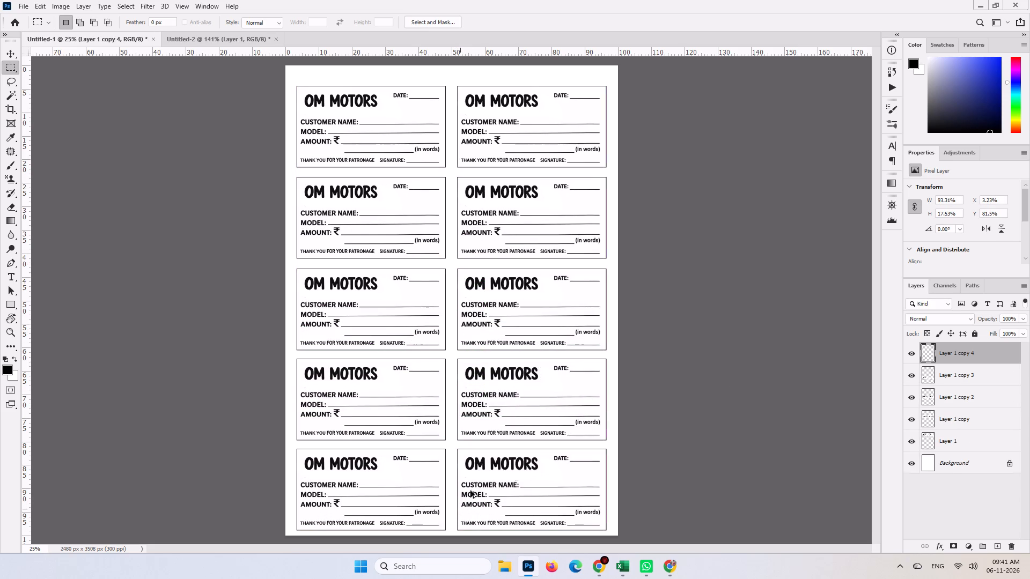
pyautogui.click(740, 366)
pyautogui.hotkey('ctrl', 'shift', 'e')
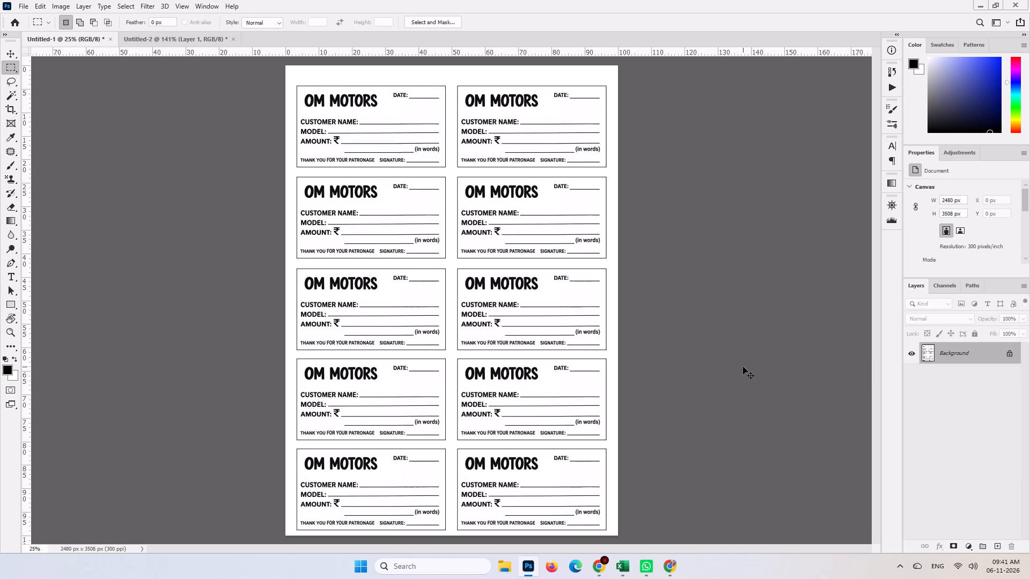
# Export the sheet with AMOUNT lines for web as a quality 40 JPEG named Untitled-2 on the Desktop.
pyautogui.hotkey('ctrl', 'alt', 'shift', 's')
pyautogui.click(604, 511)
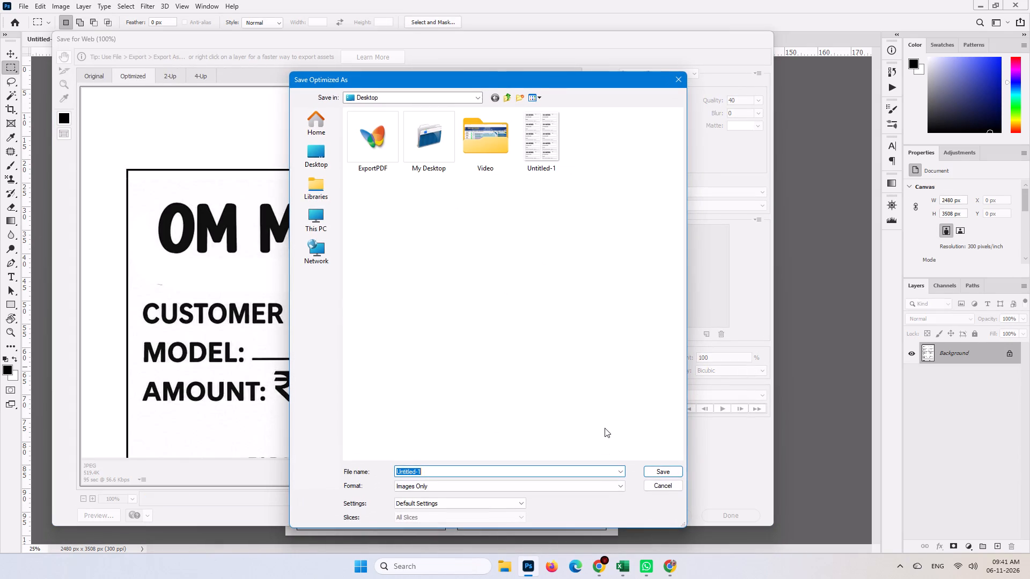
pyautogui.press('Right')
pyautogui.hotkey('shift', 'Left')
pyautogui.press('2')
pyautogui.press('Return')
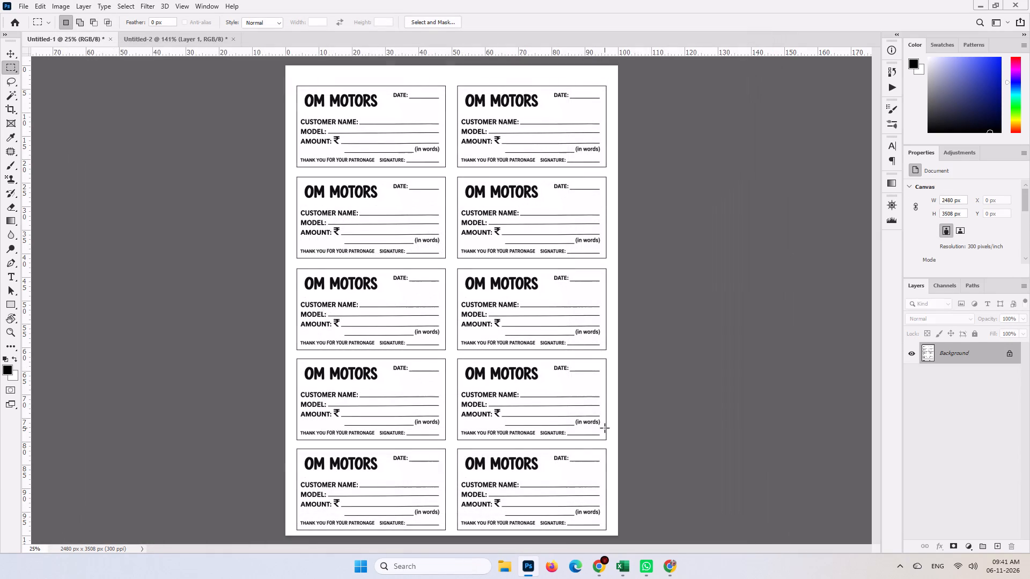